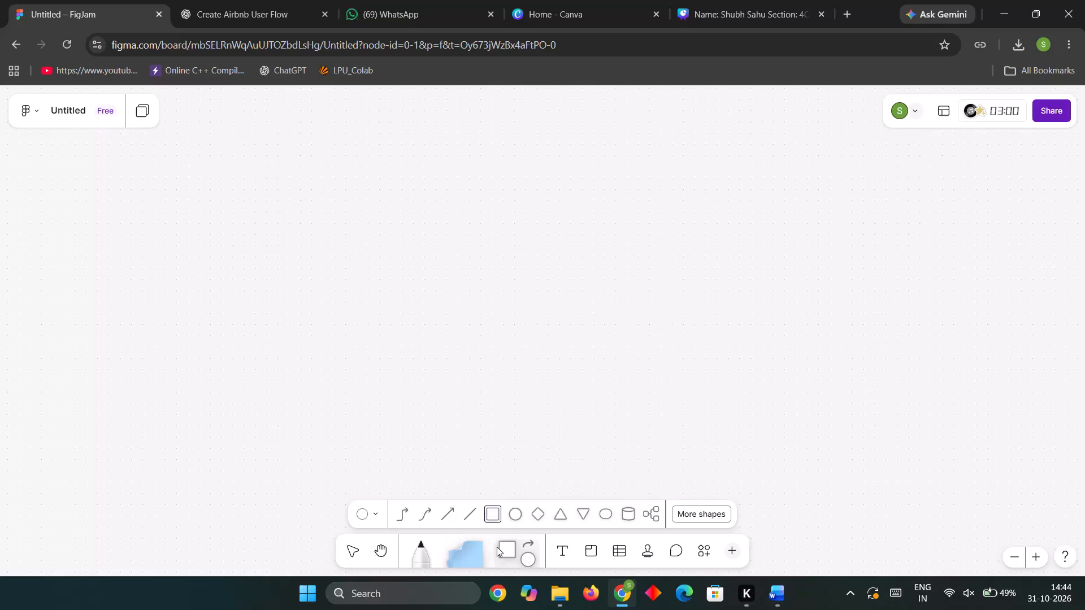
Draw a wide rectangle near the top of the board and label it "Home" in Large bold text.
{"action": "left_click", "coordinate": [494, 517]}
{"action": "left_click_drag", "start_coordinate": [403, 147], "coordinate": [479, 189]}
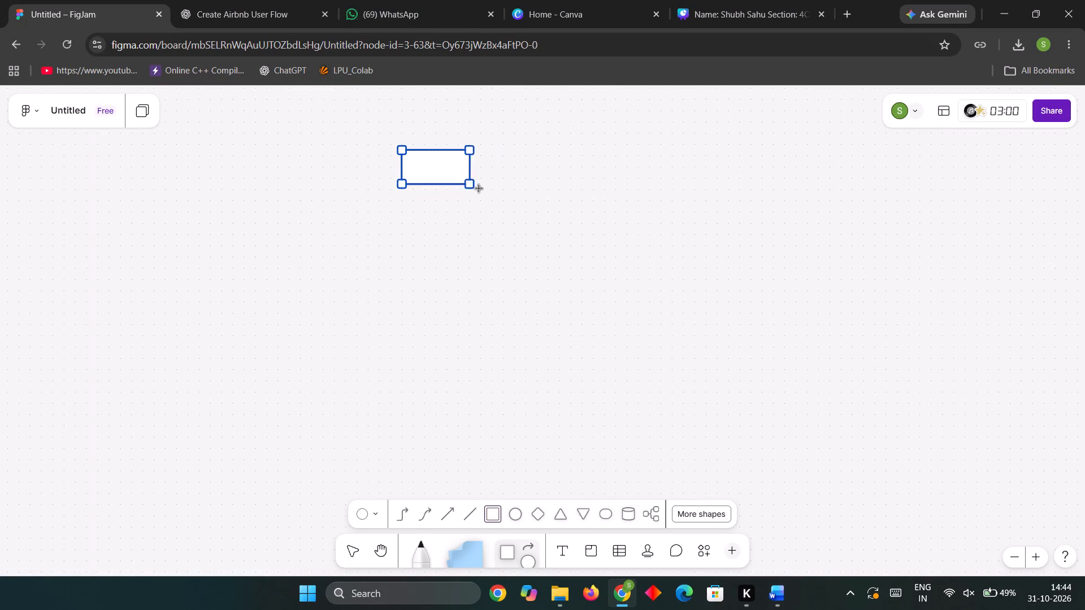
{"action": "left_click_drag", "start_coordinate": [479, 189], "coordinate": [543, 195]}
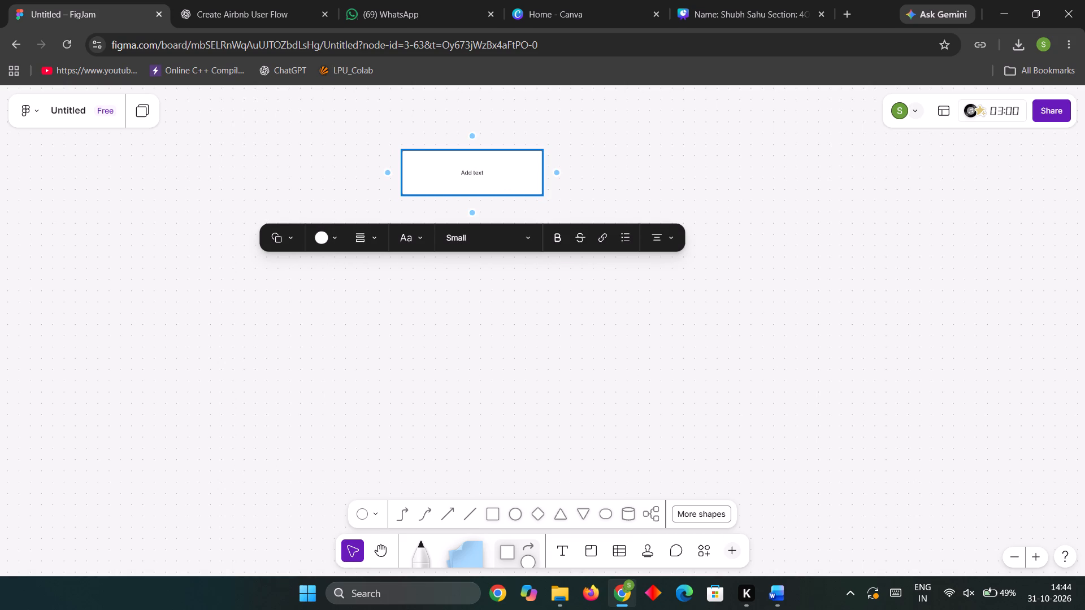
{"action": "type", "text": "Homr"}
{"action": "left_click", "coordinate": [515, 245]}
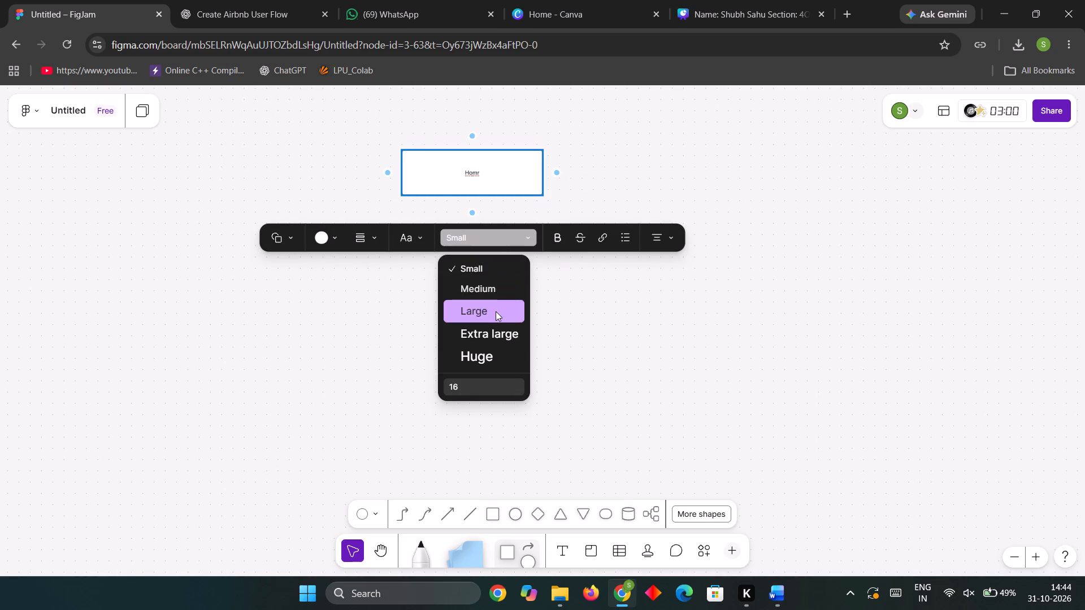
{"action": "left_click", "coordinate": [496, 311]}
{"action": "key", "text": "BackSpace"}
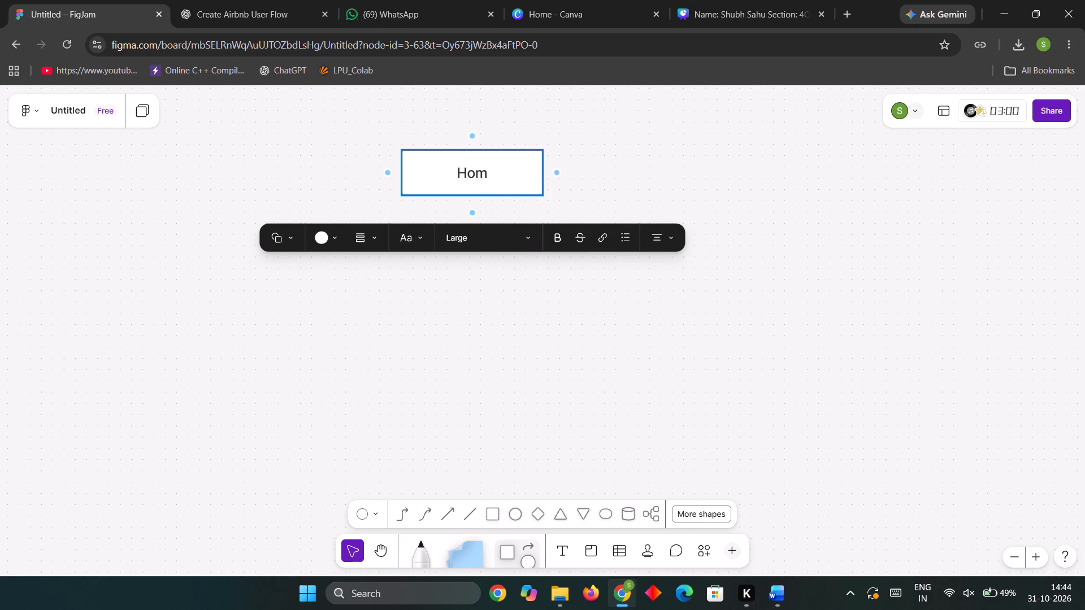
{"action": "key", "text": "e"}
{"action": "key", "text": "ctrl+a"}
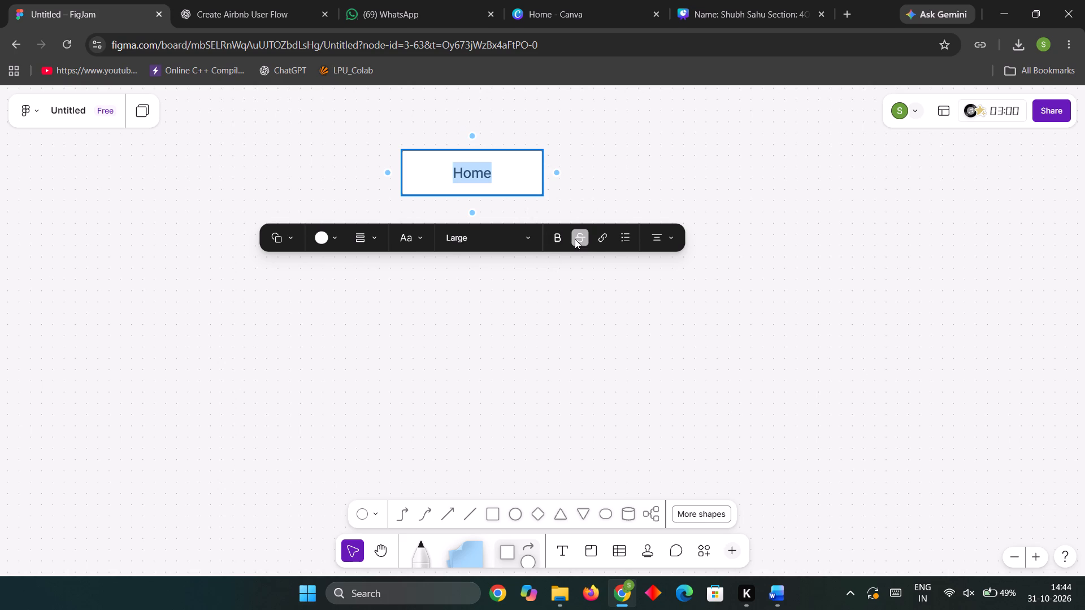
{"action": "left_click", "coordinate": [554, 242]}
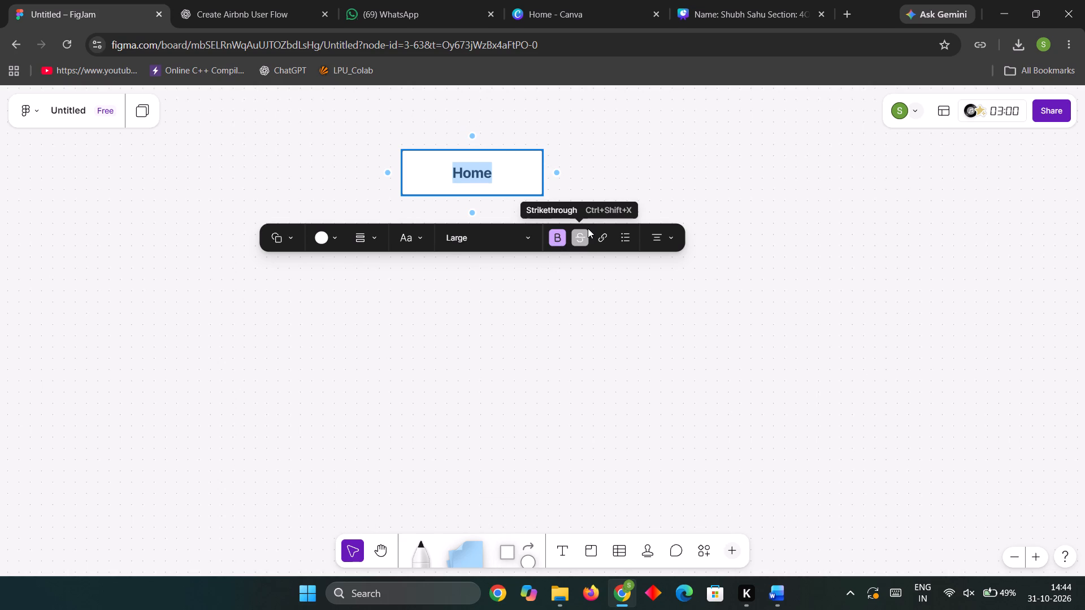
{"action": "left_click", "coordinate": [636, 178]}
Fill the Home box with solid red and give it a black border.
{"action": "left_click", "coordinate": [536, 176]}
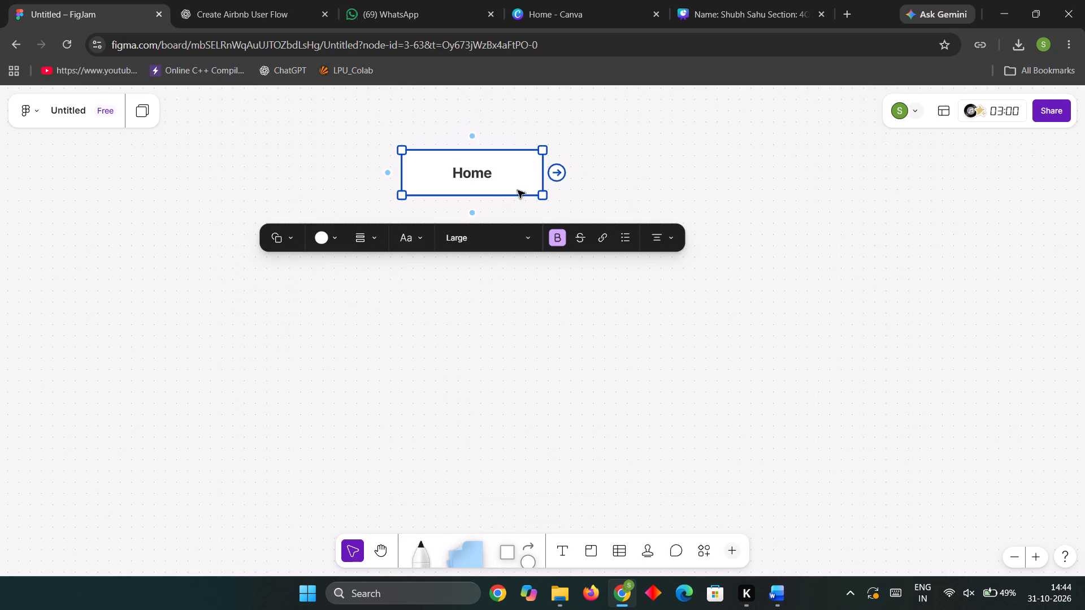
{"action": "left_click", "coordinate": [338, 237]}
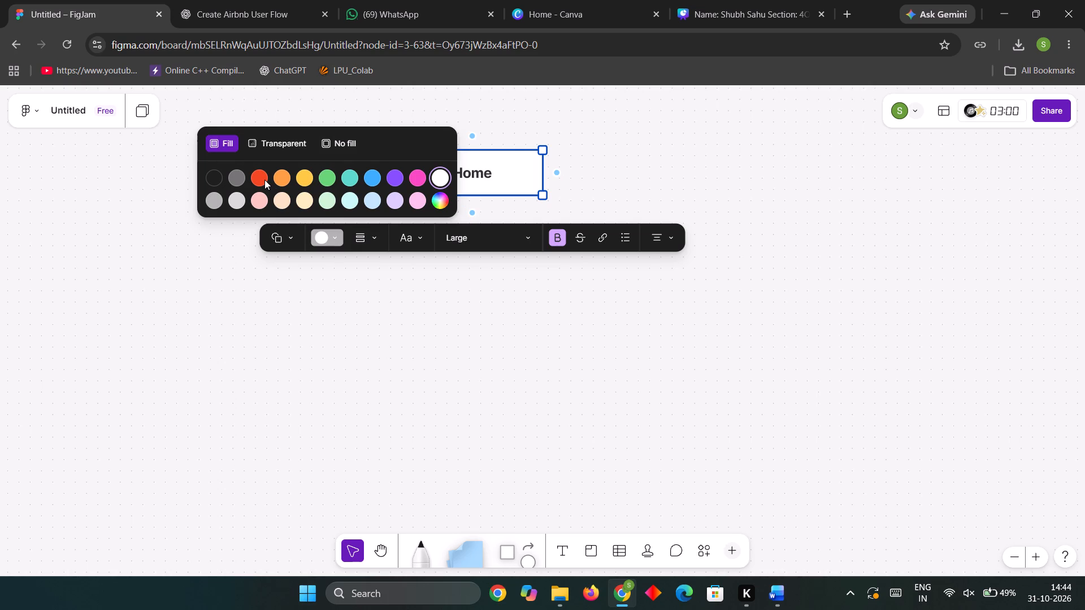
{"action": "left_click", "coordinate": [262, 194]}
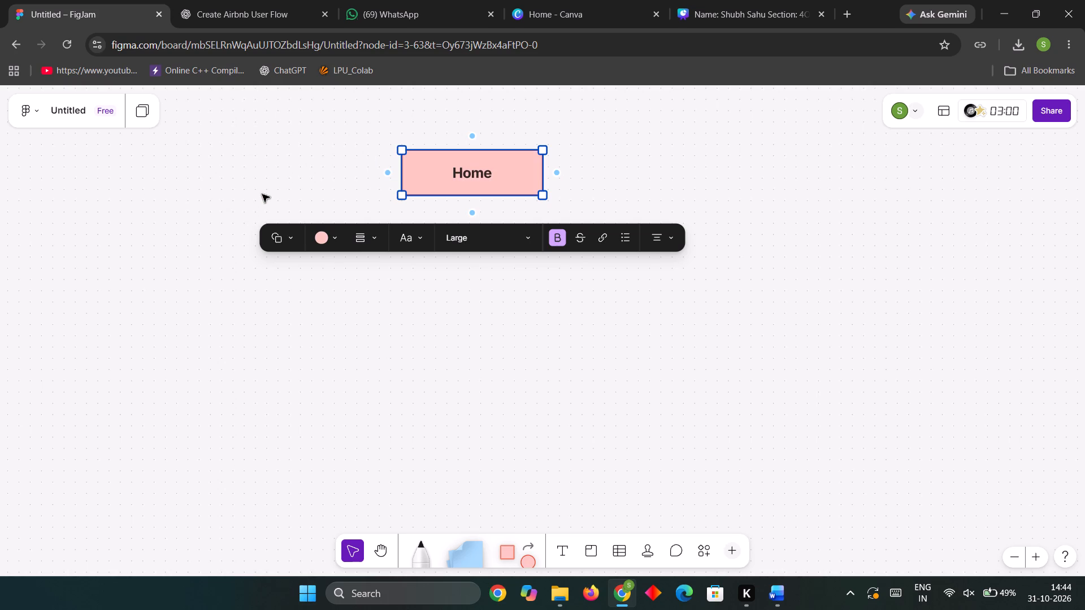
{"action": "left_click", "coordinate": [340, 236]}
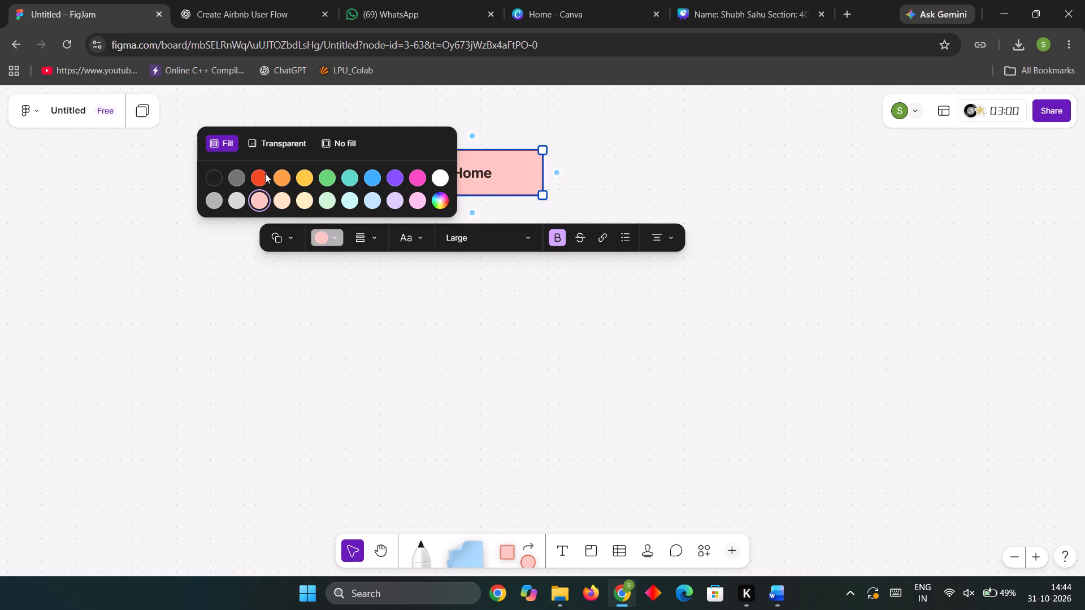
{"action": "left_click", "coordinate": [263, 173]}
{"action": "left_click", "coordinate": [372, 239]}
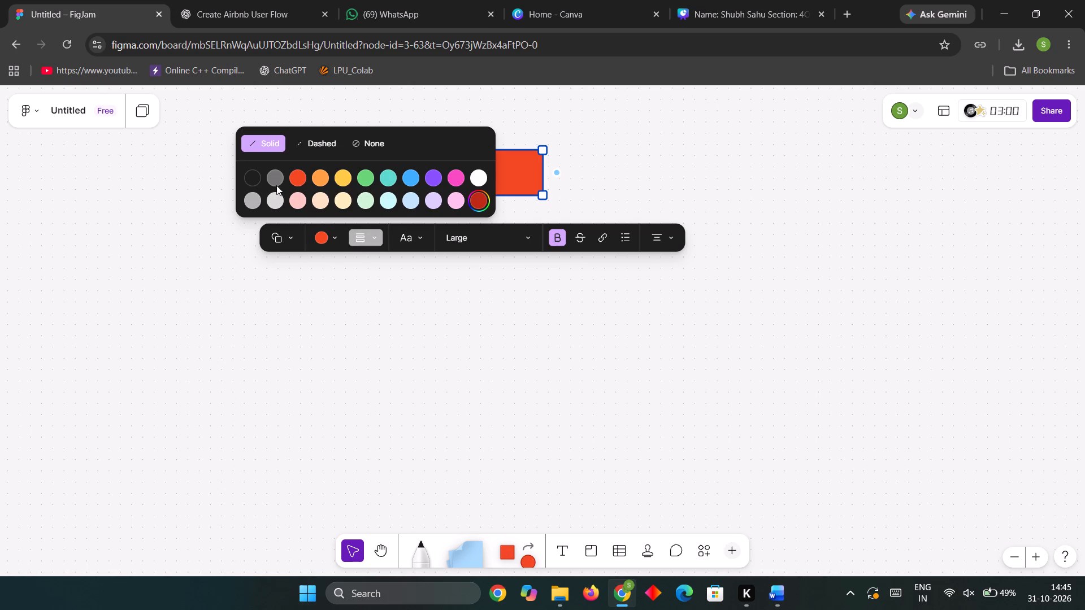
{"action": "left_click", "coordinate": [253, 175]}
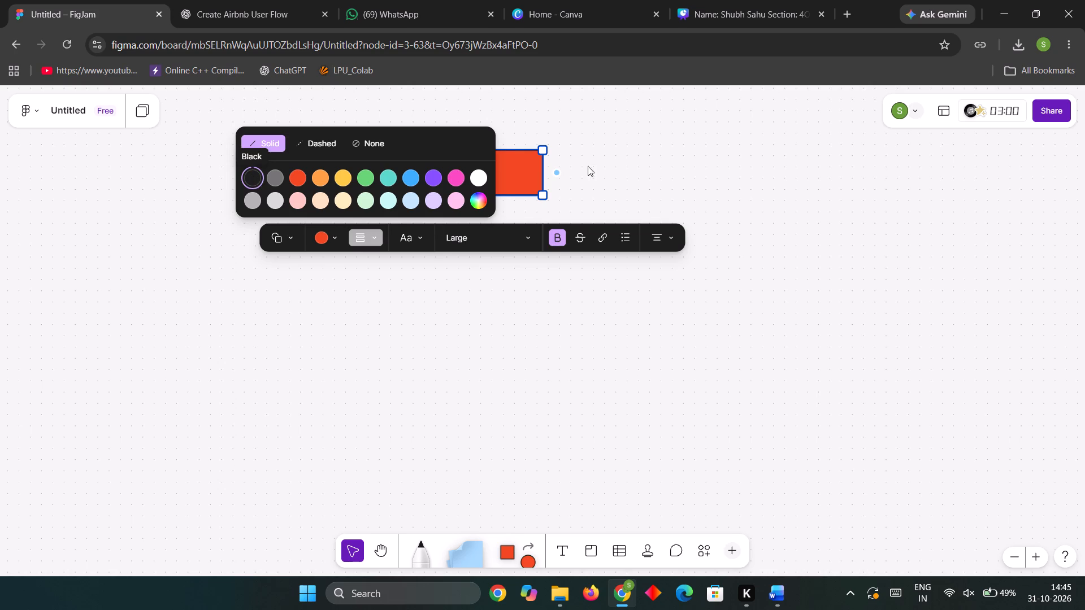
{"action": "left_click", "coordinate": [613, 145]}
{"action": "key", "text": "Escape"}
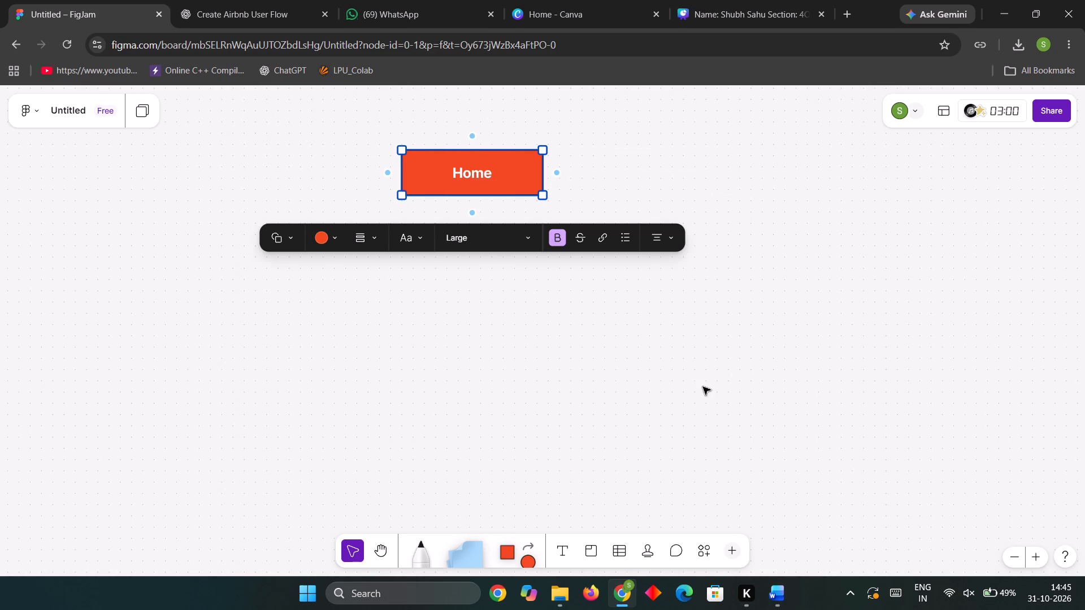
Add a connected blank box directly below the Home box, joined by a downward arrow.
{"action": "scroll", "coordinate": [488, 339], "scroll_direction": "up", "scroll_amount": 5}
{"action": "scroll", "coordinate": [520, 365], "scroll_direction": "down", "scroll_amount": 5}
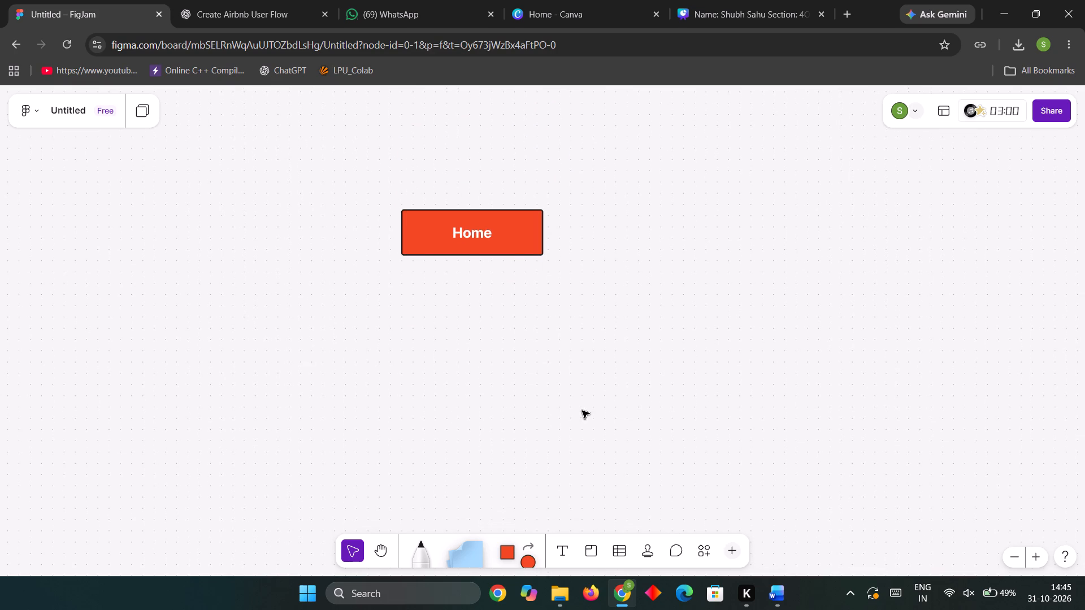
{"action": "scroll", "coordinate": [582, 411], "scroll_direction": "down", "scroll_amount": 1}
{"action": "scroll", "coordinate": [585, 419], "scroll_direction": "up", "scroll_amount": 1}
{"action": "key", "text": "Left"}
{"action": "key", "text": "Left"}
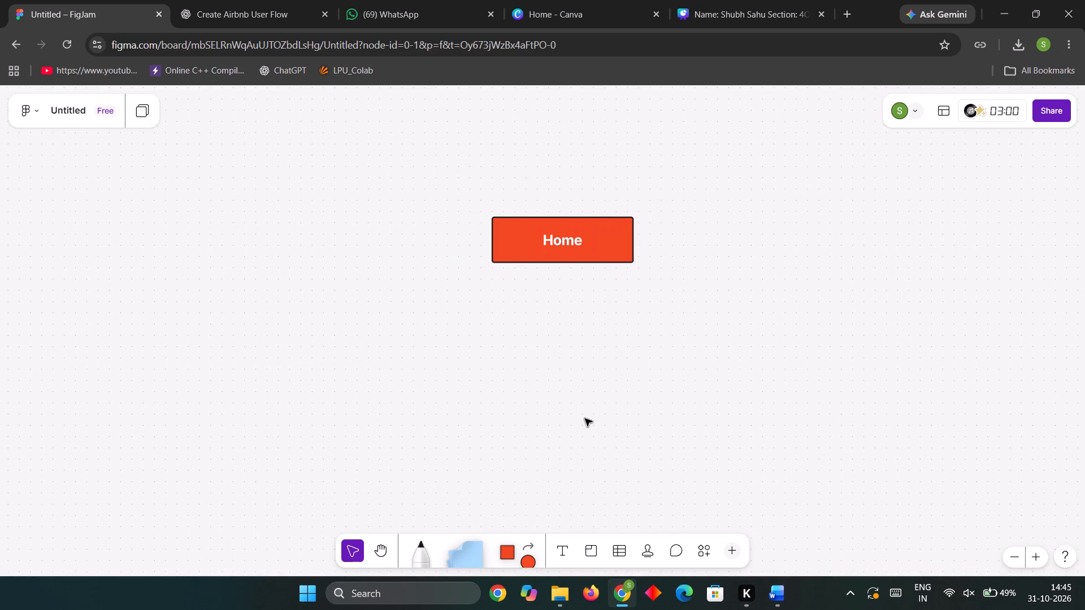
{"action": "key", "text": "Right"}
{"action": "left_click", "coordinate": [527, 253]}
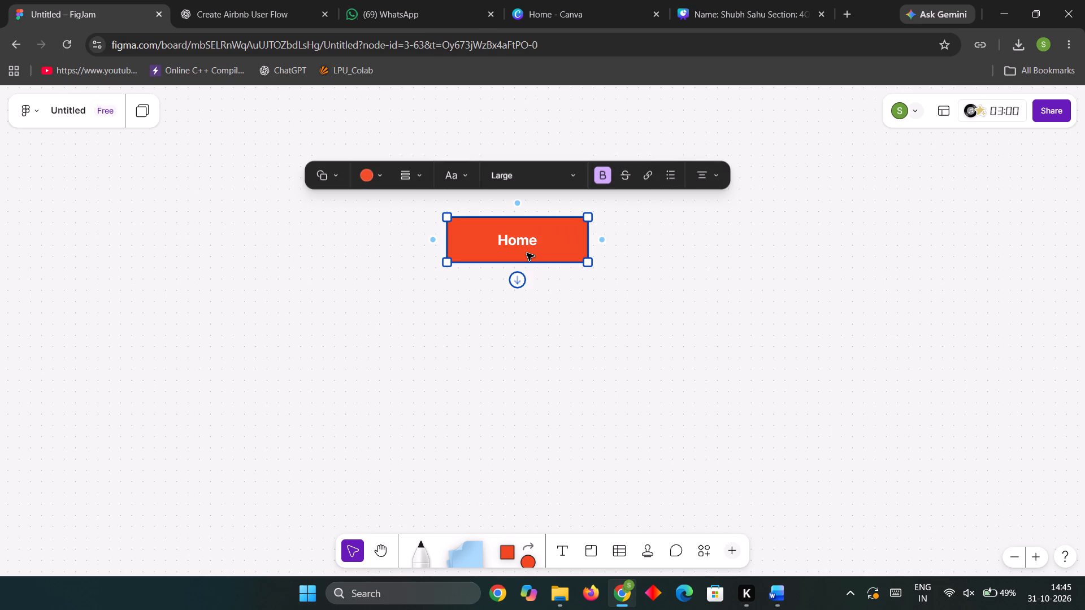
{"action": "left_click", "coordinate": [521, 281]}
{"action": "left_click", "coordinate": [647, 407]}
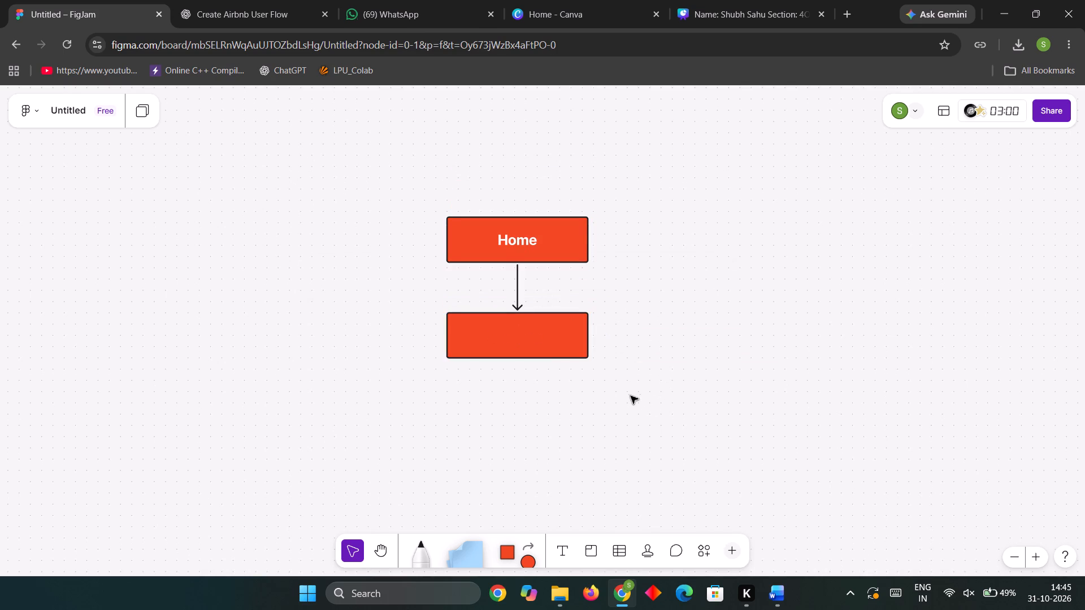
Extend a chain of three connected blank boxes leftward from the box below Home.
{"action": "scroll", "coordinate": [628, 390], "scroll_direction": "down", "scroll_amount": 4, "text": "ctrl"}
{"action": "scroll", "coordinate": [648, 382], "scroll_direction": "down", "scroll_amount": 2}
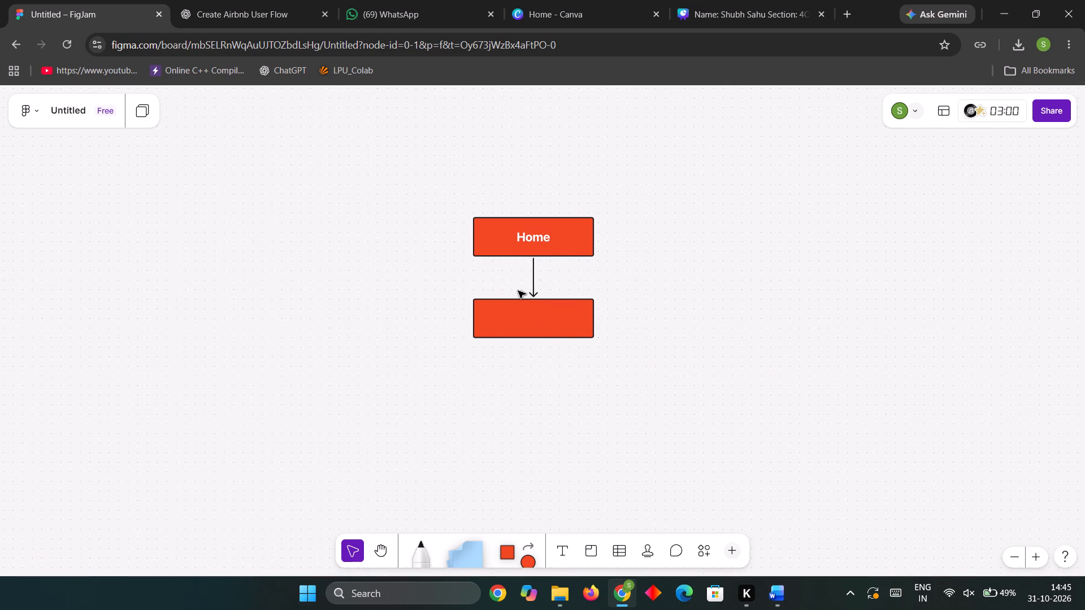
{"action": "left_click", "coordinate": [548, 326]}
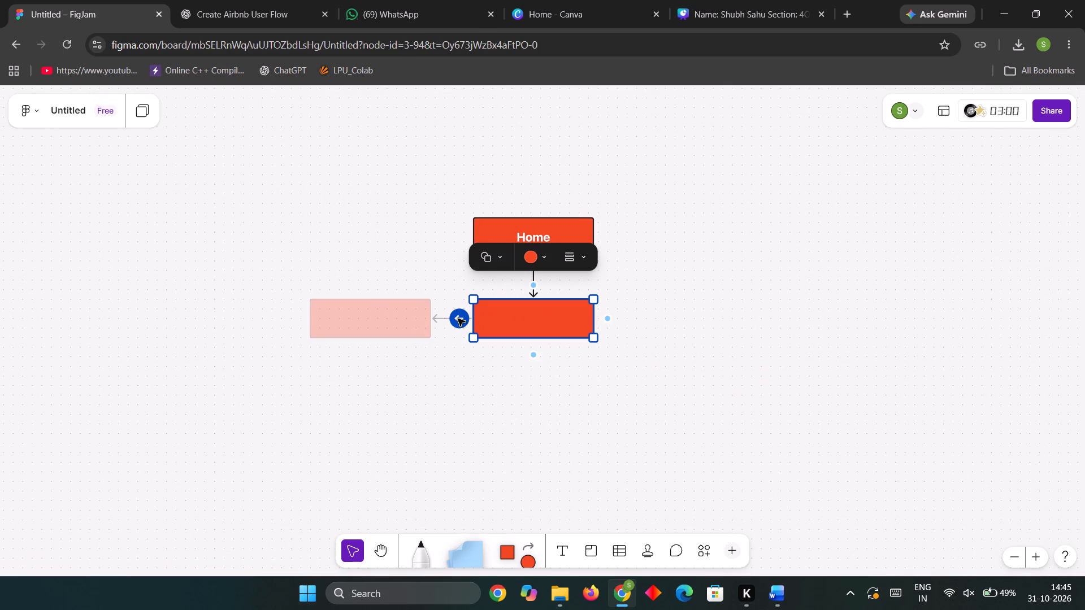
{"action": "left_click", "coordinate": [458, 319]}
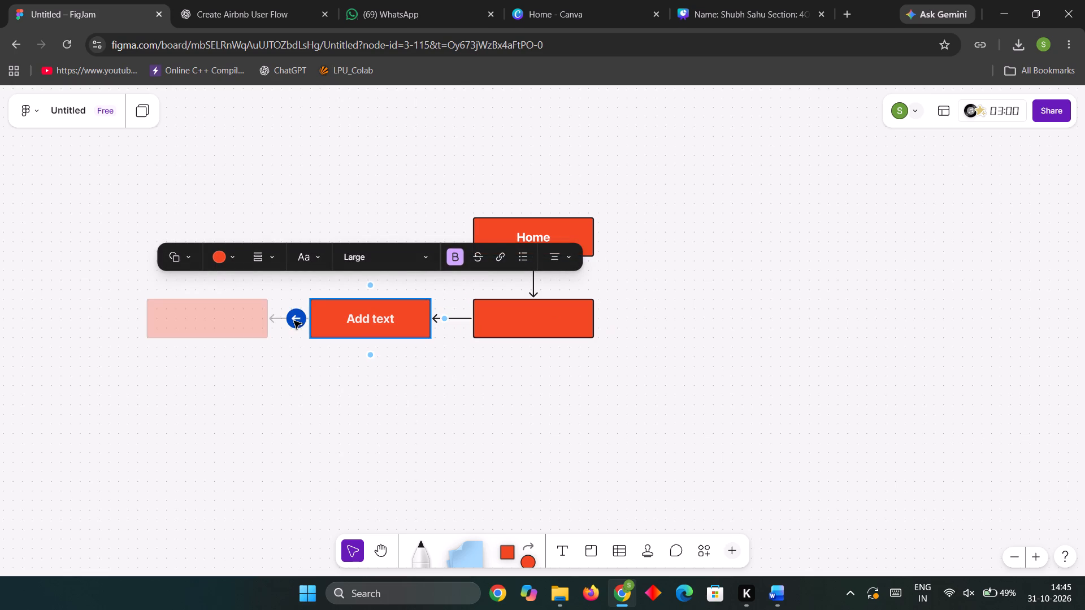
{"action": "left_click", "coordinate": [293, 321]}
{"action": "left_click", "coordinate": [131, 315]}
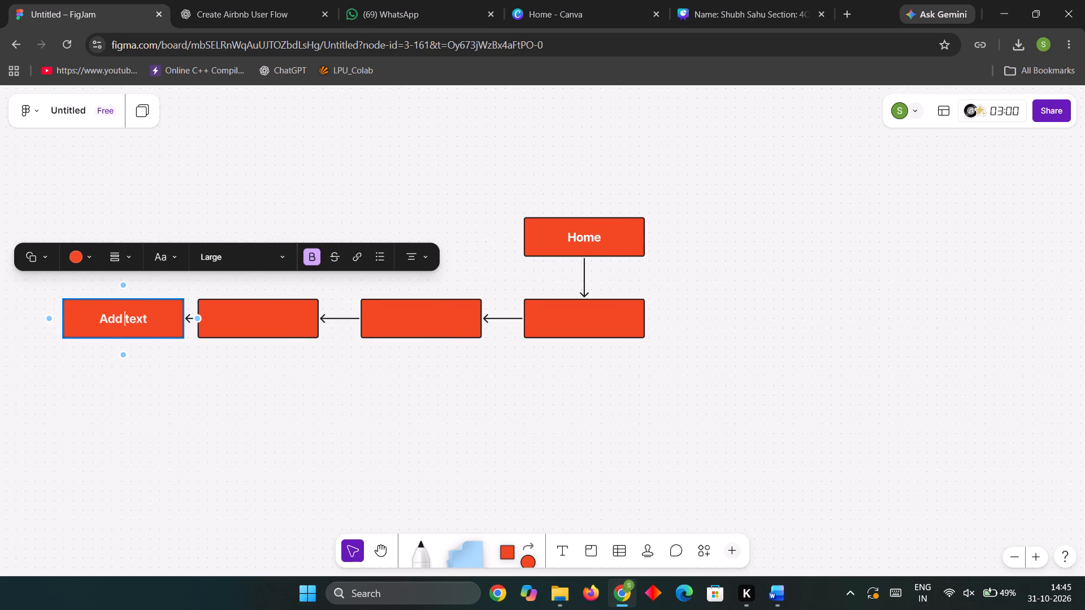
{"action": "left_click", "coordinate": [341, 411]}
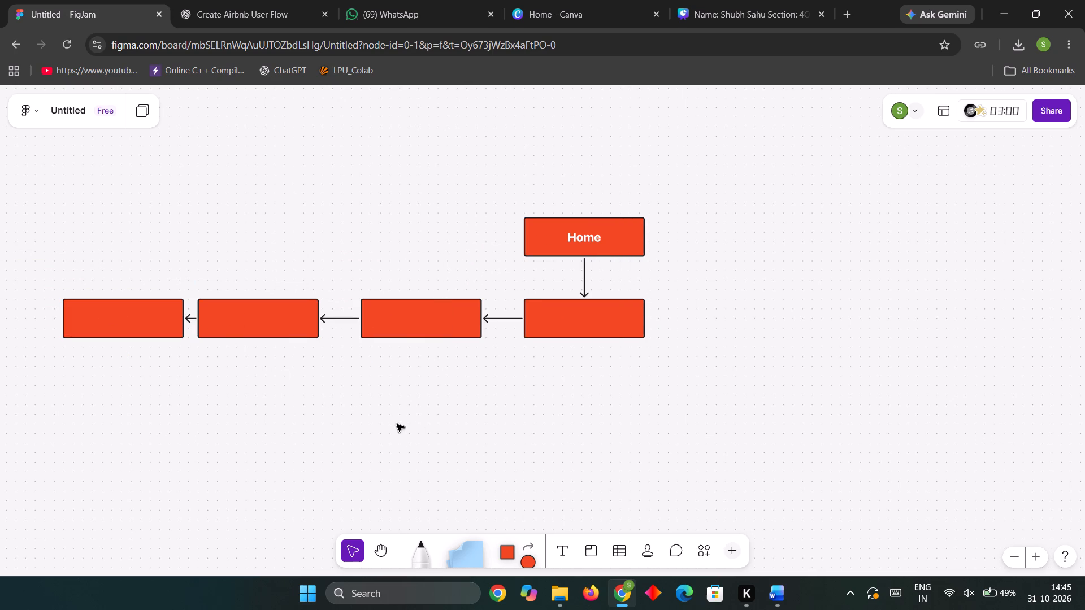
Move the first chained box left, away from the box below Home, until it meets the next box.
{"action": "left_click_drag", "start_coordinate": [396, 426], "coordinate": [491, 449]}
{"action": "key", "text": "Left"}
{"action": "key", "text": "Left"}
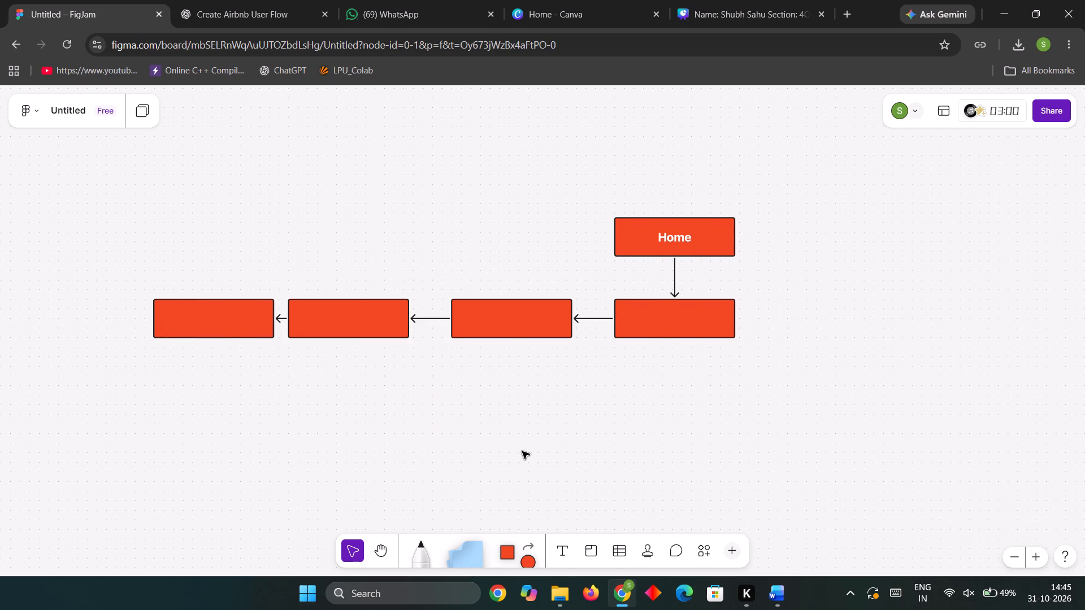
{"action": "left_click", "coordinate": [514, 324]}
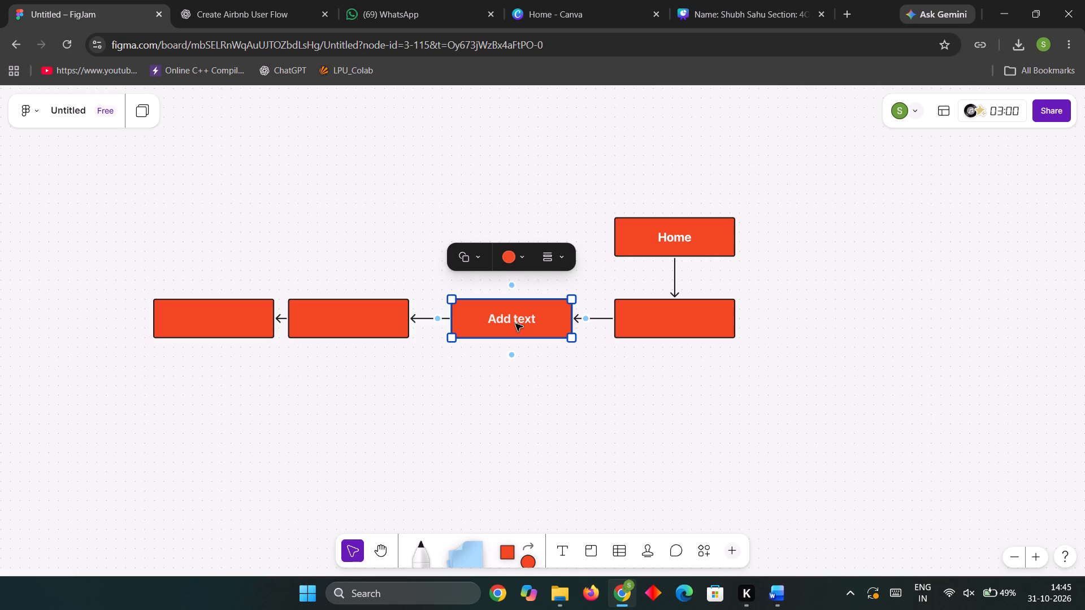
{"action": "left_click_drag", "start_coordinate": [530, 320], "coordinate": [523, 323]}
{"action": "left_click_drag", "start_coordinate": [523, 321], "coordinate": [493, 326]}
{"action": "left_click", "coordinate": [540, 399]}
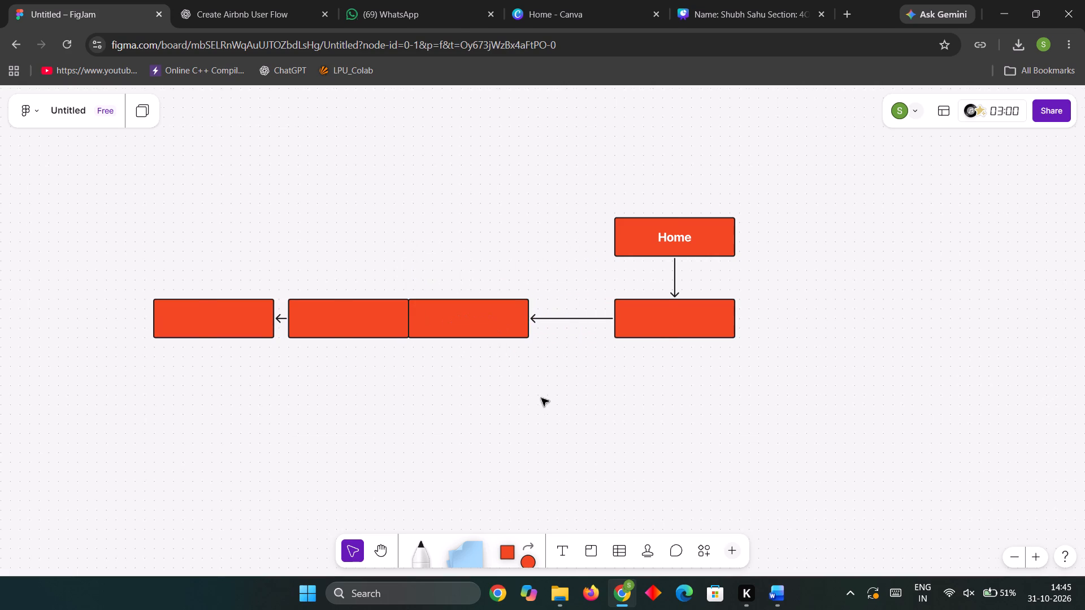
Move the two outer chained boxes further left so all four boxes in the row are aligned and evenly spaced.
{"action": "key", "text": "Left"}
{"action": "key", "text": "Left"}
{"action": "key", "text": "Left"}
{"action": "key", "text": "Left"}
{"action": "key", "text": "Left"}
{"action": "key", "text": "Left"}
{"action": "key", "text": "Left"}
{"action": "key", "text": "Left"}
{"action": "key", "text": "Left"}
{"action": "key", "text": "Right"}
{"action": "key", "text": "Right"}
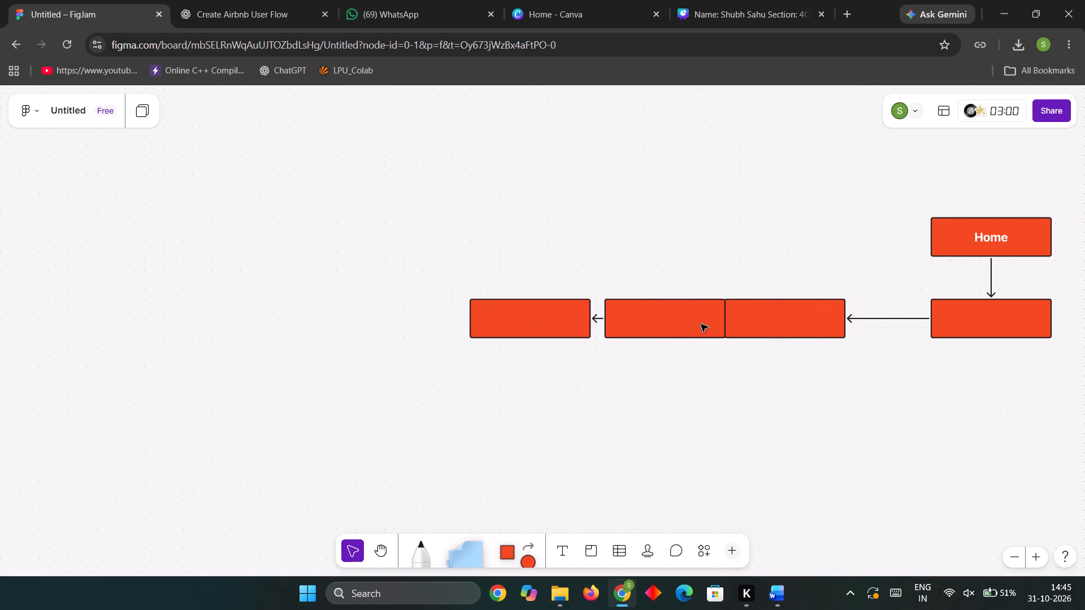
{"action": "key", "text": "Right"}
{"action": "left_click_drag", "start_coordinate": [643, 316], "coordinate": [588, 313]}
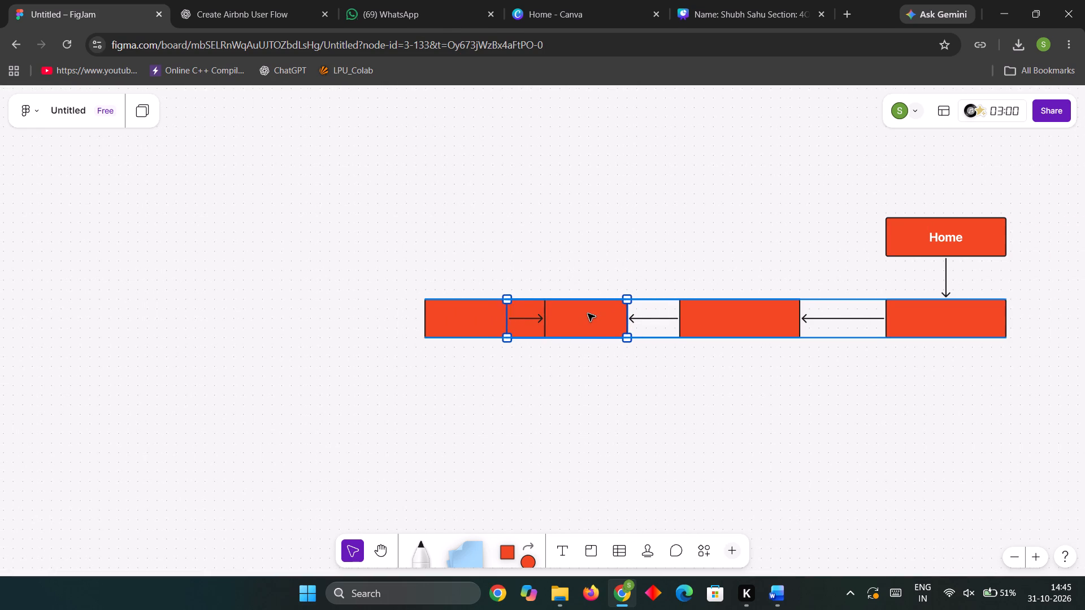
{"action": "left_click_drag", "start_coordinate": [588, 313], "coordinate": [552, 313]}
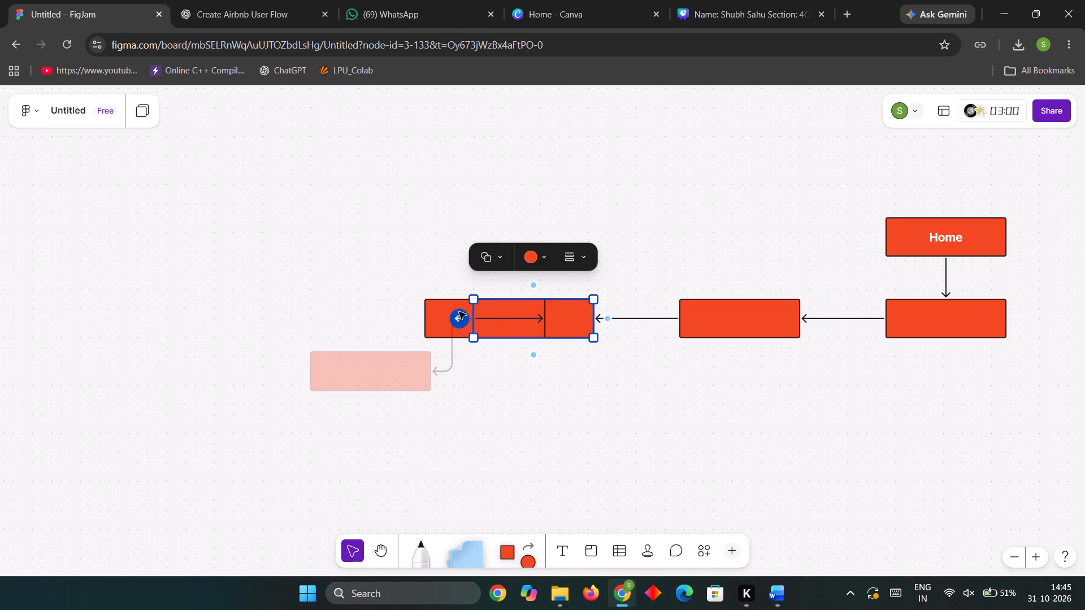
{"action": "left_click", "coordinate": [442, 325]}
{"action": "left_click_drag", "start_coordinate": [444, 325], "coordinate": [313, 312]}
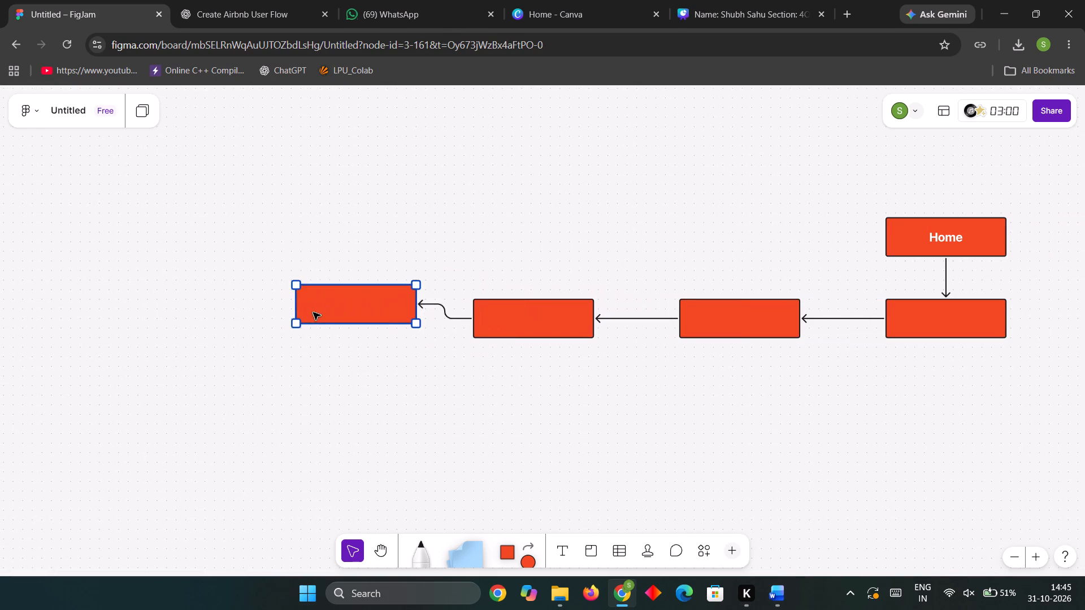
{"action": "left_click_drag", "start_coordinate": [313, 312], "coordinate": [286, 326]}
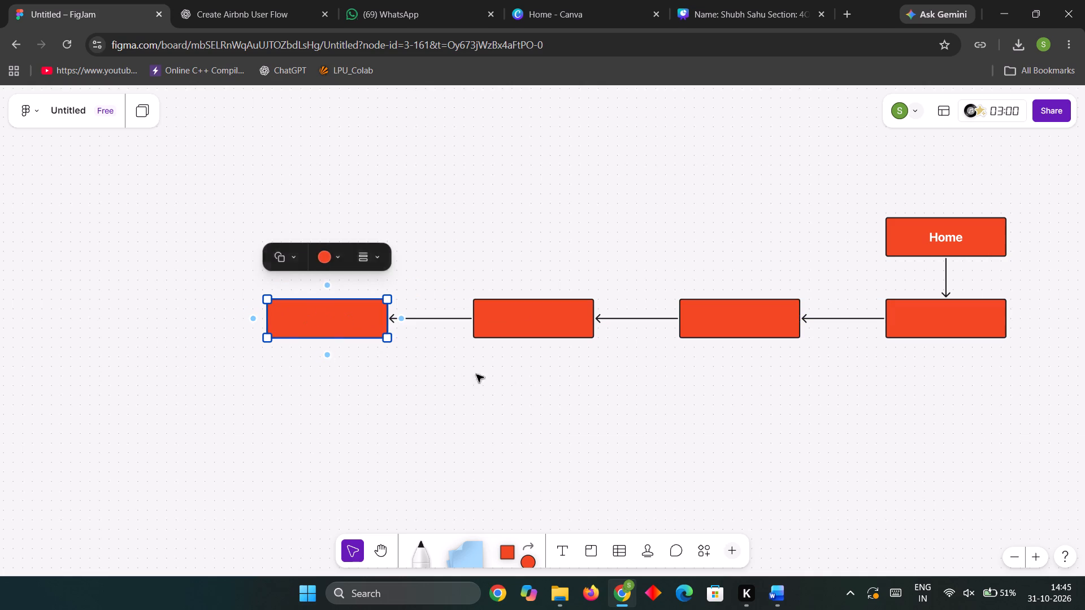
{"action": "left_click", "coordinate": [587, 386]}
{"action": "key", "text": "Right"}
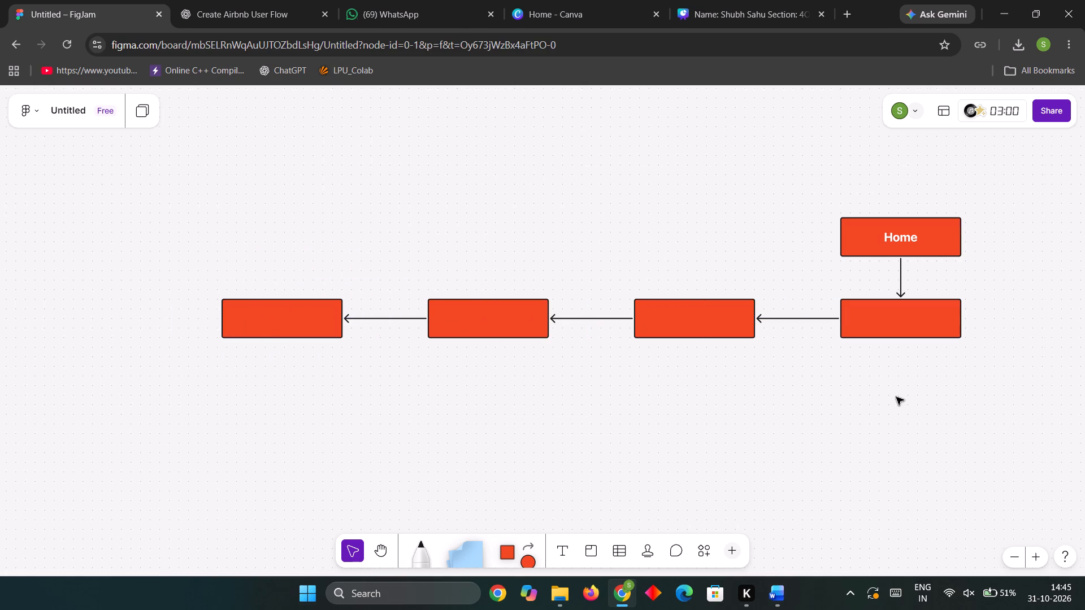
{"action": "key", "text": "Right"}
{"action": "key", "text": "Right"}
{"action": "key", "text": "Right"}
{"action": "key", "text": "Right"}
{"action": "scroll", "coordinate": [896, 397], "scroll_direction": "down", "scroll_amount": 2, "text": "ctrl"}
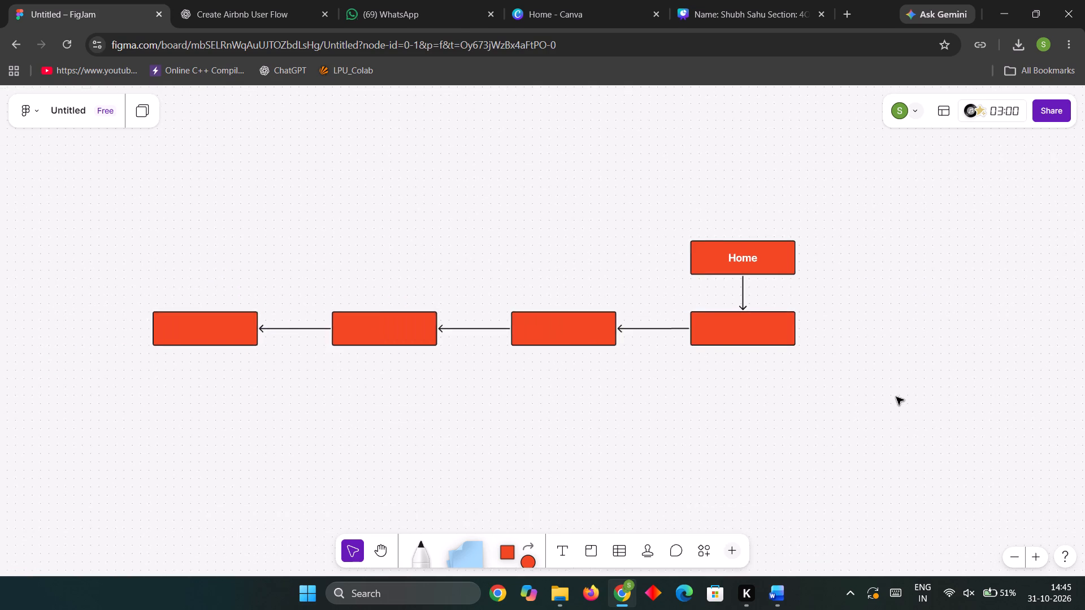
Add a connected blank box to the right of the box below Home, spaced to match the boxes on its left.
{"action": "scroll", "coordinate": [896, 397], "scroll_direction": "down", "scroll_amount": 2, "text": "ctrl"}
{"action": "key", "text": "Right"}
{"action": "key", "text": "Right"}
{"action": "key", "text": "Right"}
{"action": "key", "text": "Right"}
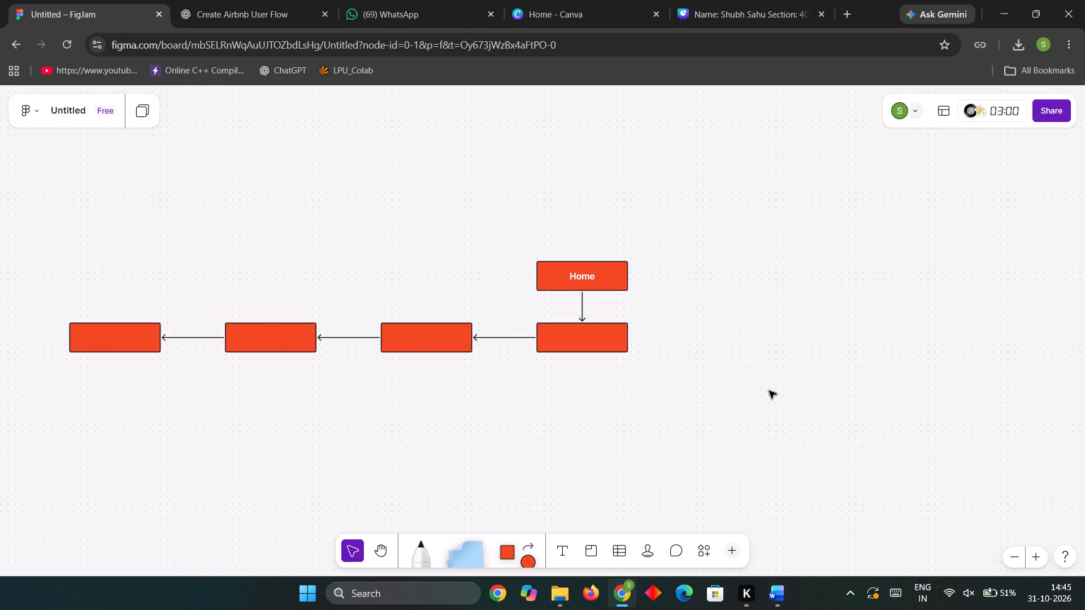
{"action": "key", "text": "Right"}
{"action": "scroll", "coordinate": [737, 391], "scroll_direction": "down", "scroll_amount": 3, "text": "ctrl"}
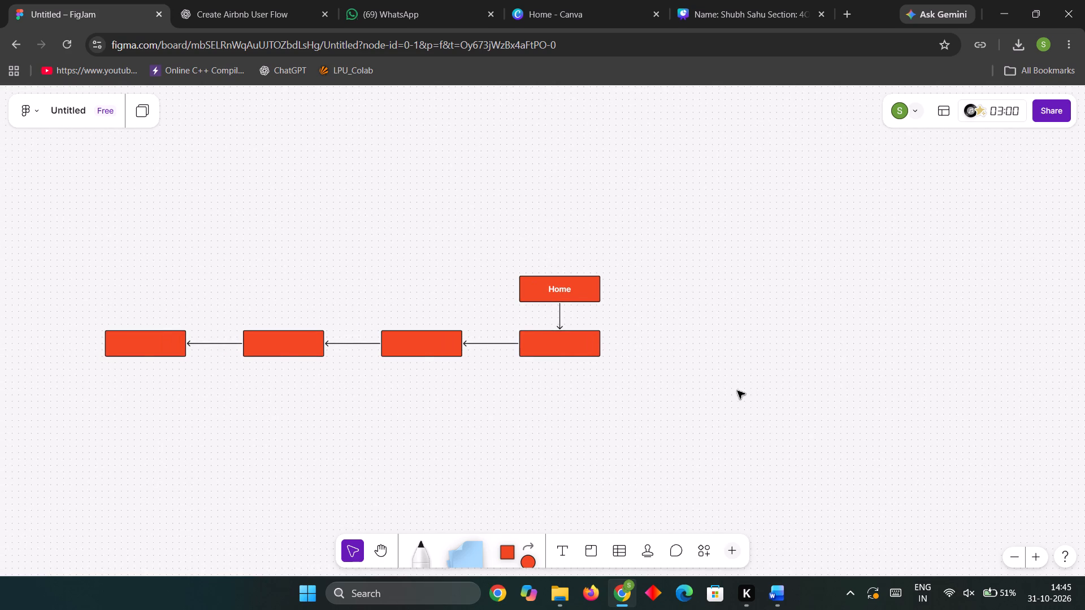
{"action": "key", "text": "Right"}
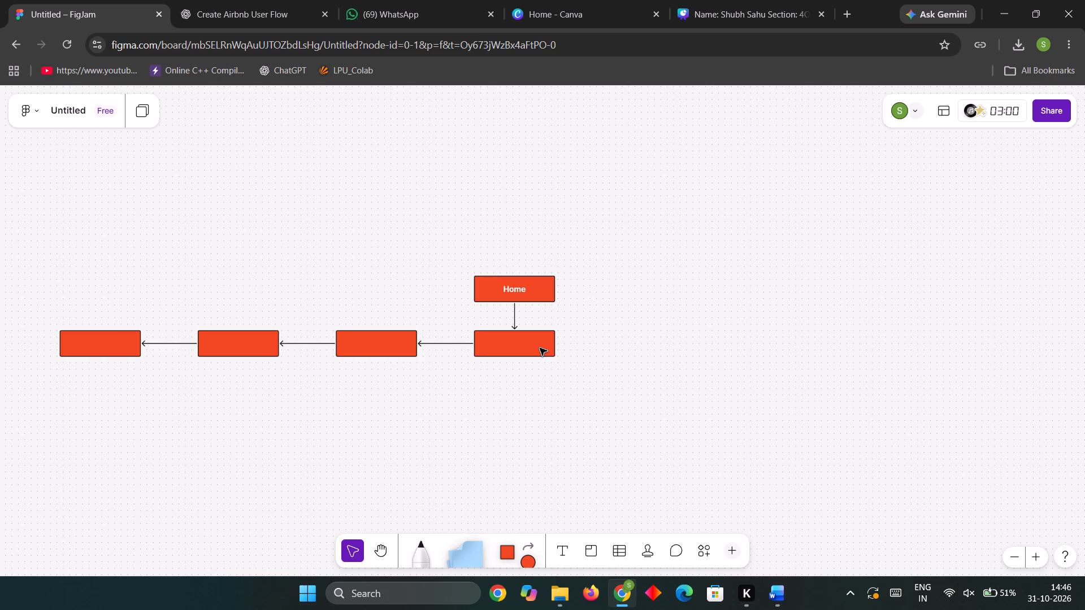
{"action": "left_click", "coordinate": [540, 348]}
{"action": "left_click", "coordinate": [594, 346]}
{"action": "scroll", "coordinate": [548, 347], "scroll_direction": "up", "scroll_amount": 2, "text": "ctrl"}
{"action": "scroll", "coordinate": [548, 347], "scroll_direction": "up", "scroll_amount": 3}
{"action": "scroll", "coordinate": [589, 403], "scroll_direction": "down", "scroll_amount": 1, "text": "ctrl"}
{"action": "scroll", "coordinate": [589, 403], "scroll_direction": "up", "scroll_amount": 3, "text": "ctrl"}
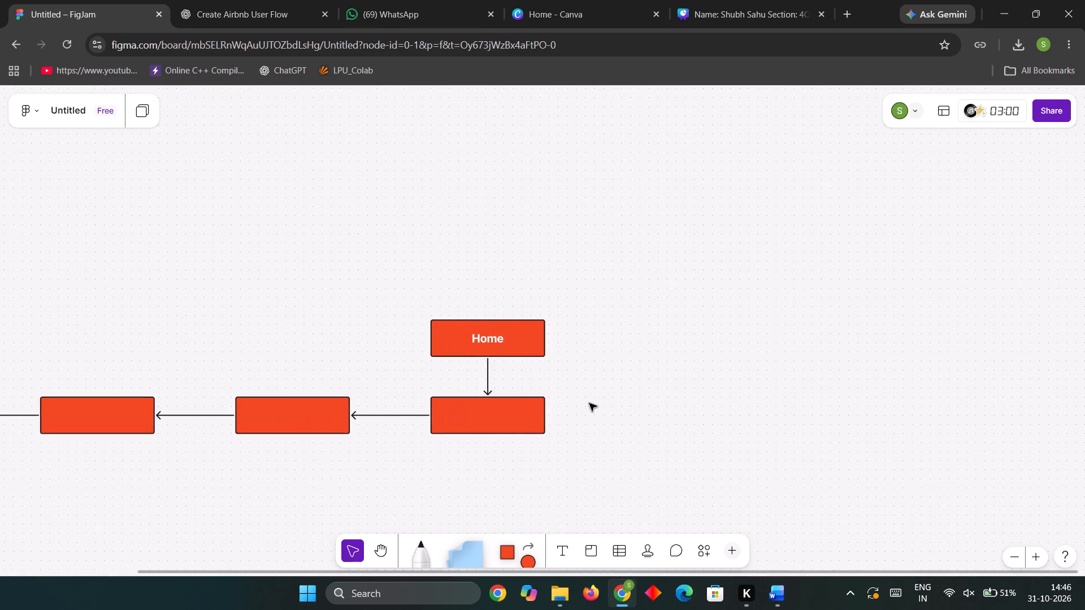
{"action": "scroll", "coordinate": [588, 407], "scroll_direction": "down", "scroll_amount": 3}
{"action": "scroll", "coordinate": [587, 407], "scroll_direction": "up", "scroll_amount": 4}
{"action": "left_click", "coordinate": [493, 351]}
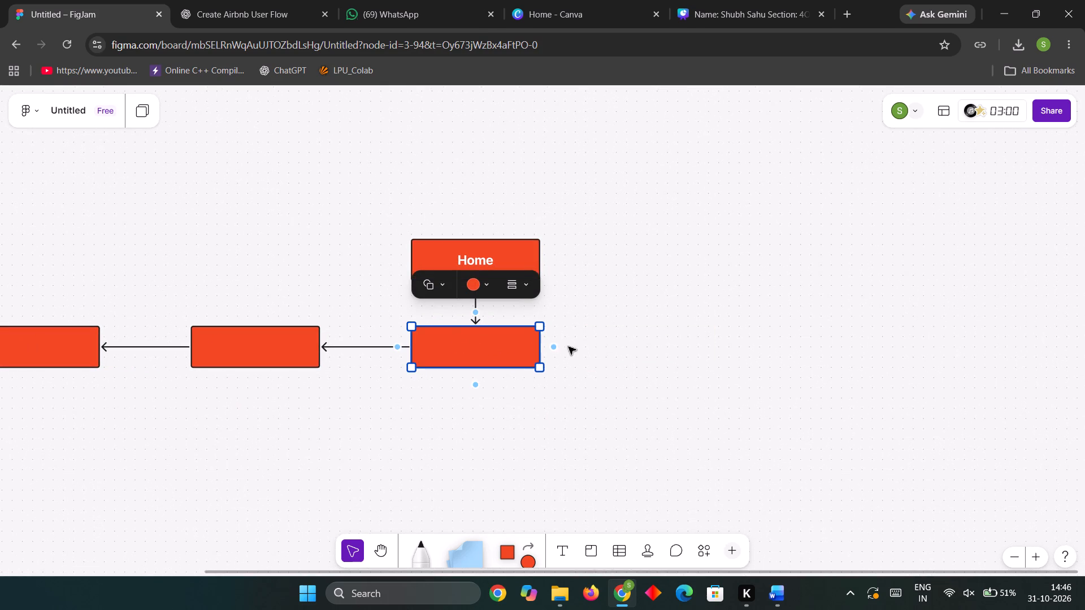
{"action": "left_click", "coordinate": [553, 347]}
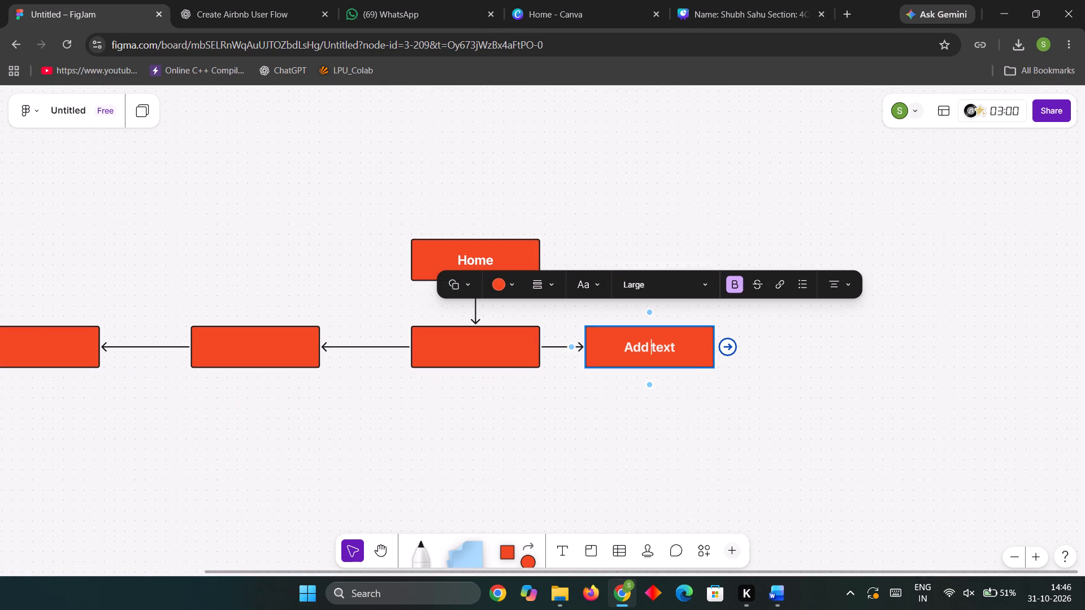
{"action": "left_click", "coordinate": [701, 435]}
{"action": "left_click_drag", "start_coordinate": [652, 345], "coordinate": [686, 348]}
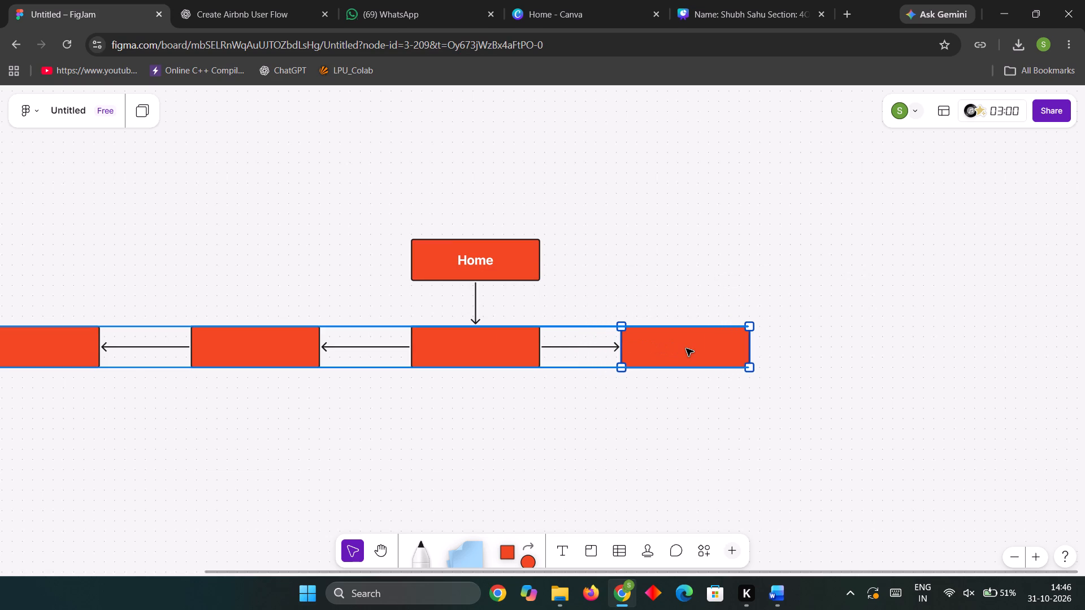
{"action": "left_click_drag", "start_coordinate": [686, 348], "coordinate": [694, 348]}
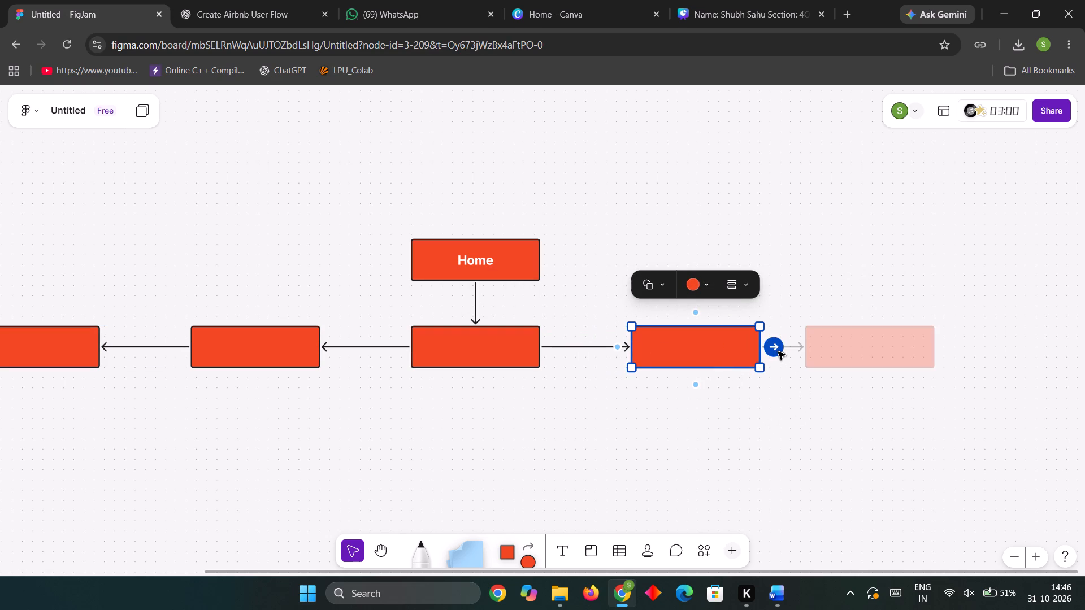
Extend the row rightward with two more connected blank boxes, keeping them aligned and evenly spaced with the others.
{"action": "left_click", "coordinate": [778, 352]}
{"action": "left_click", "coordinate": [928, 435]}
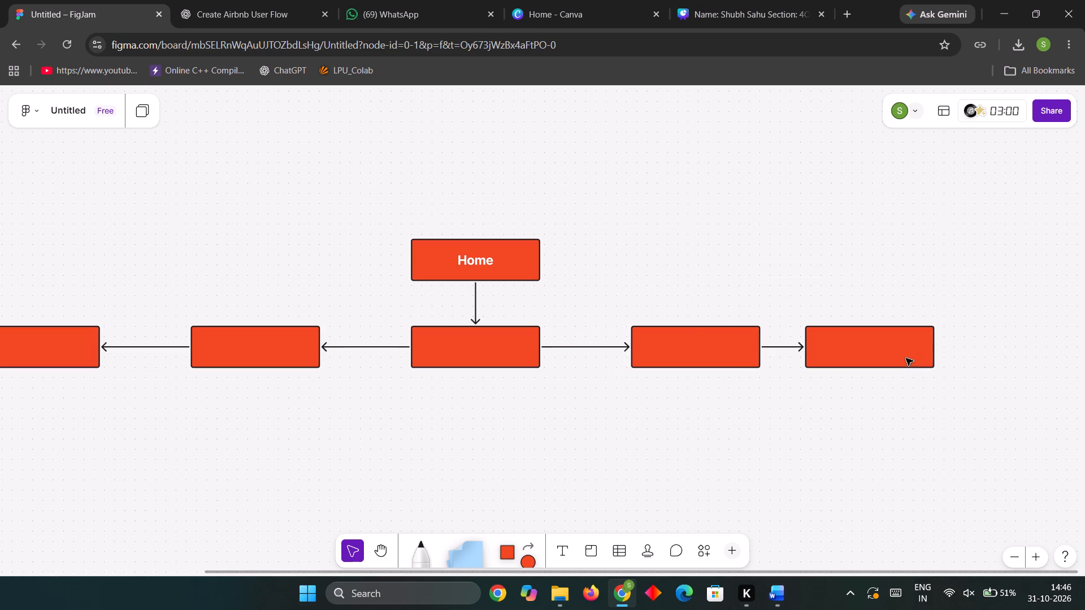
{"action": "left_click_drag", "start_coordinate": [906, 358], "coordinate": [946, 360]}
{"action": "left_click", "coordinate": [1000, 346]}
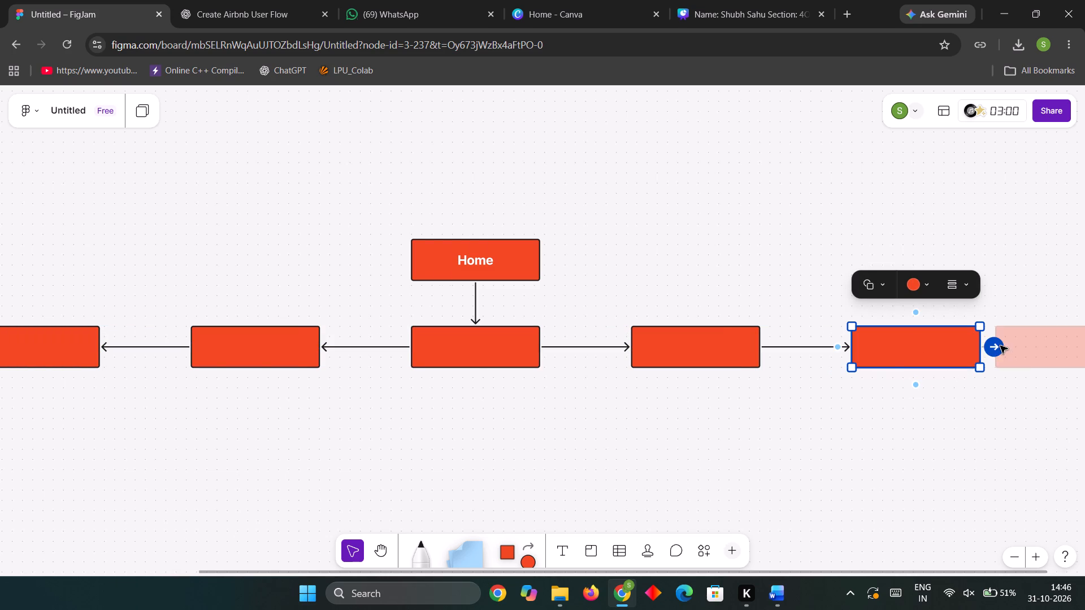
{"action": "left_click", "coordinate": [1005, 426]}
{"action": "left_click_drag", "start_coordinate": [988, 356], "coordinate": [1009, 359]}
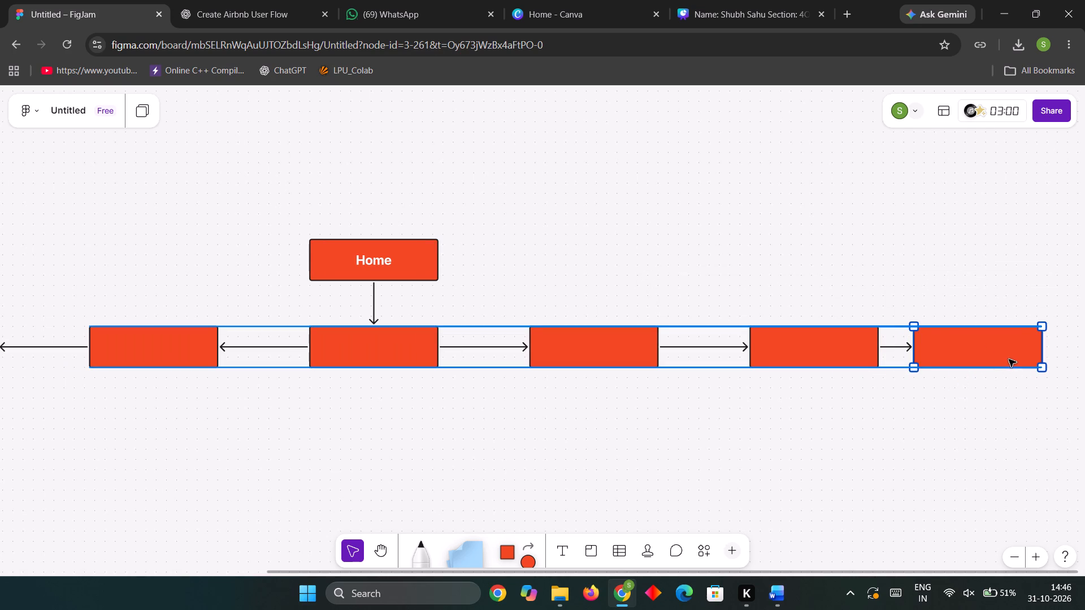
{"action": "left_click_drag", "start_coordinate": [1009, 359], "coordinate": [1054, 358]}
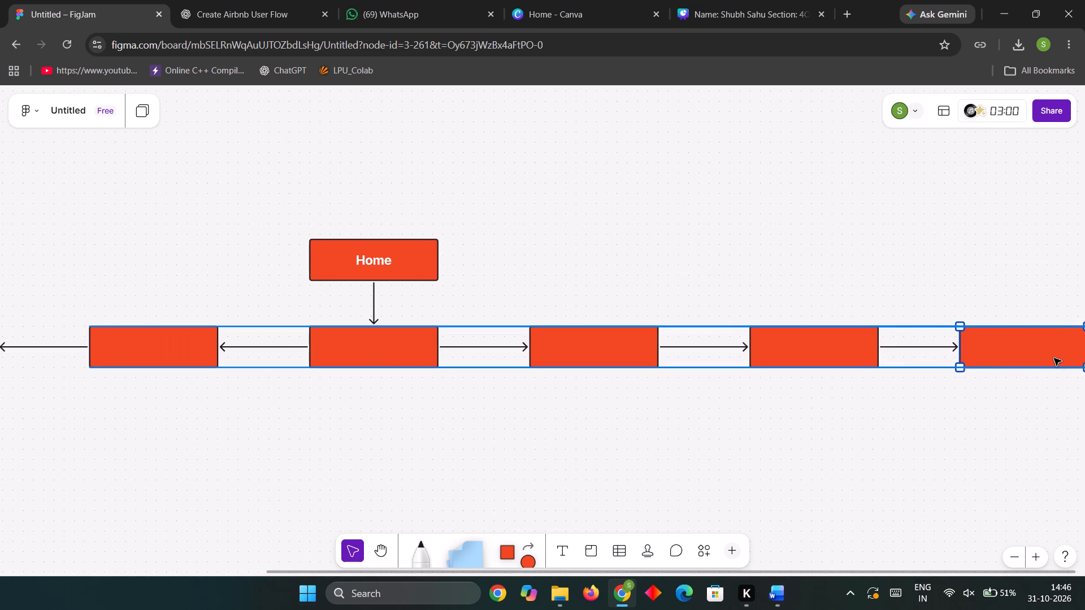
{"action": "left_click_drag", "start_coordinate": [1054, 358], "coordinate": [1070, 358]}
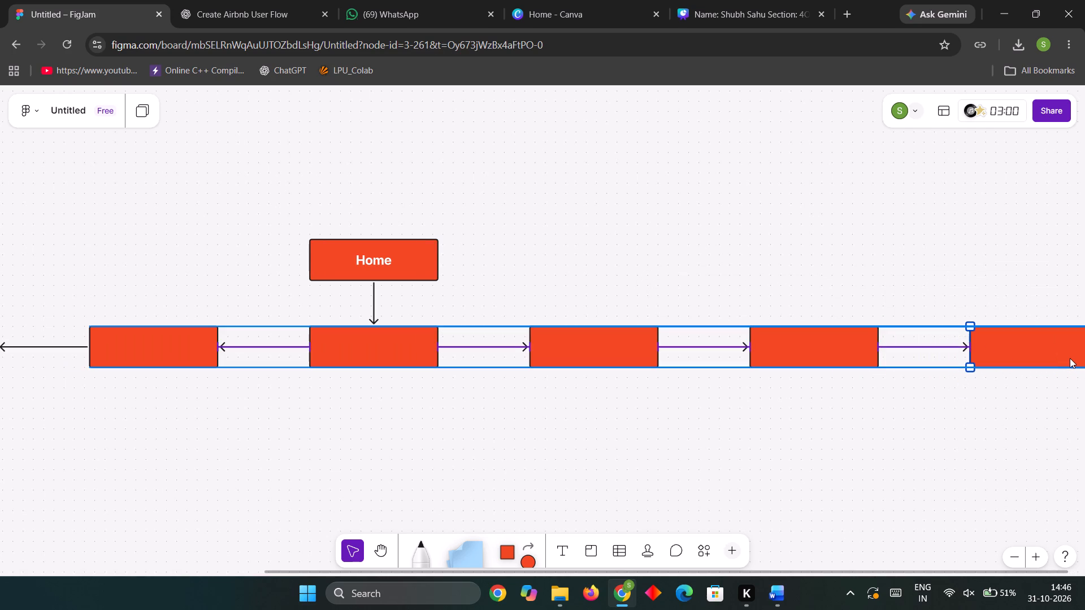
{"action": "left_click_drag", "start_coordinate": [1070, 358], "coordinate": [1071, 358]}
{"action": "left_click", "coordinate": [871, 408]}
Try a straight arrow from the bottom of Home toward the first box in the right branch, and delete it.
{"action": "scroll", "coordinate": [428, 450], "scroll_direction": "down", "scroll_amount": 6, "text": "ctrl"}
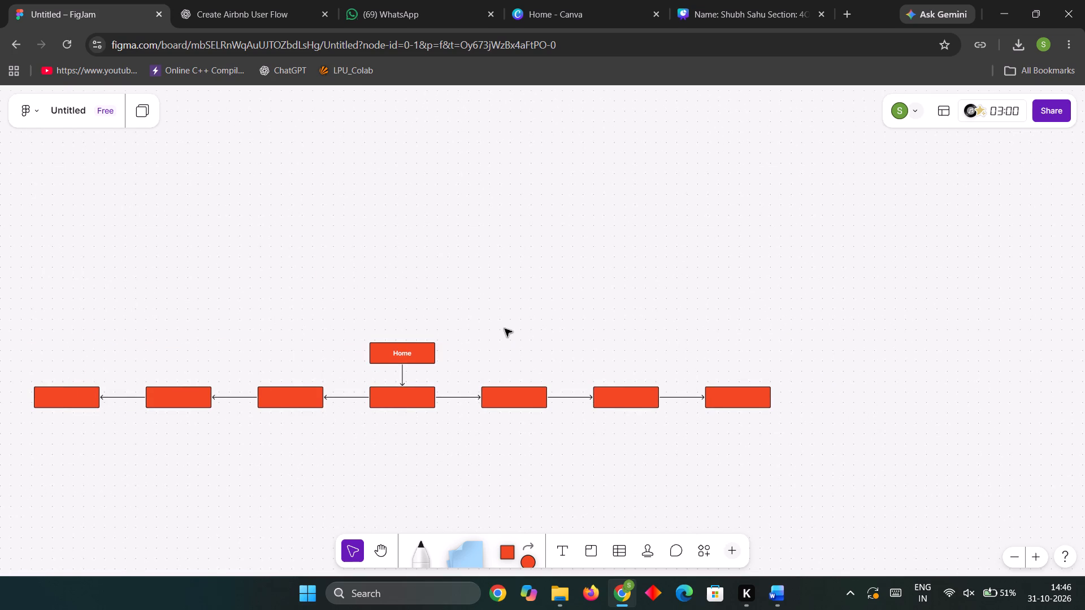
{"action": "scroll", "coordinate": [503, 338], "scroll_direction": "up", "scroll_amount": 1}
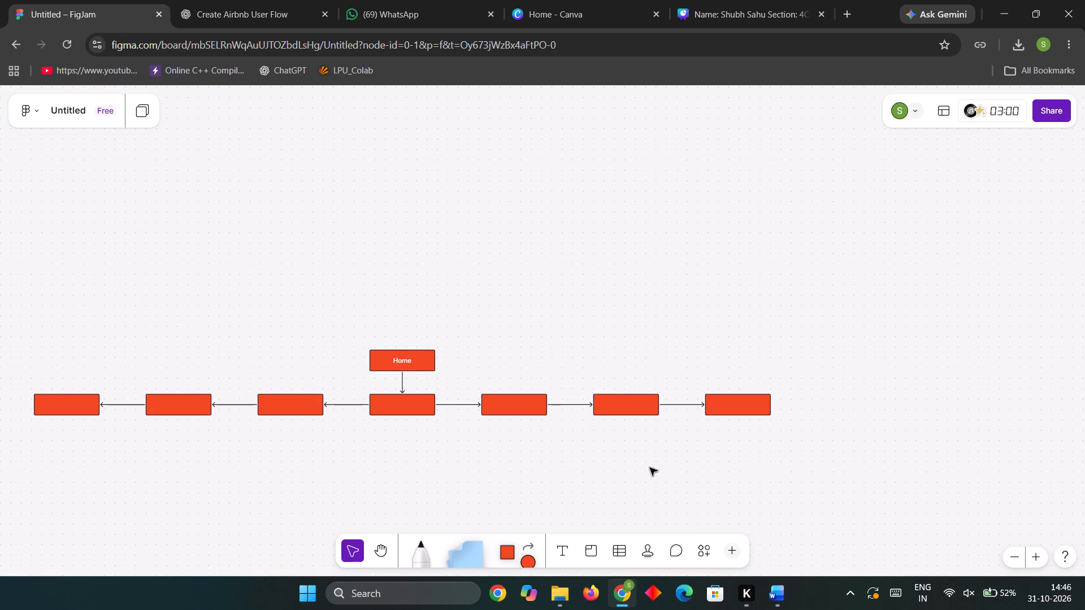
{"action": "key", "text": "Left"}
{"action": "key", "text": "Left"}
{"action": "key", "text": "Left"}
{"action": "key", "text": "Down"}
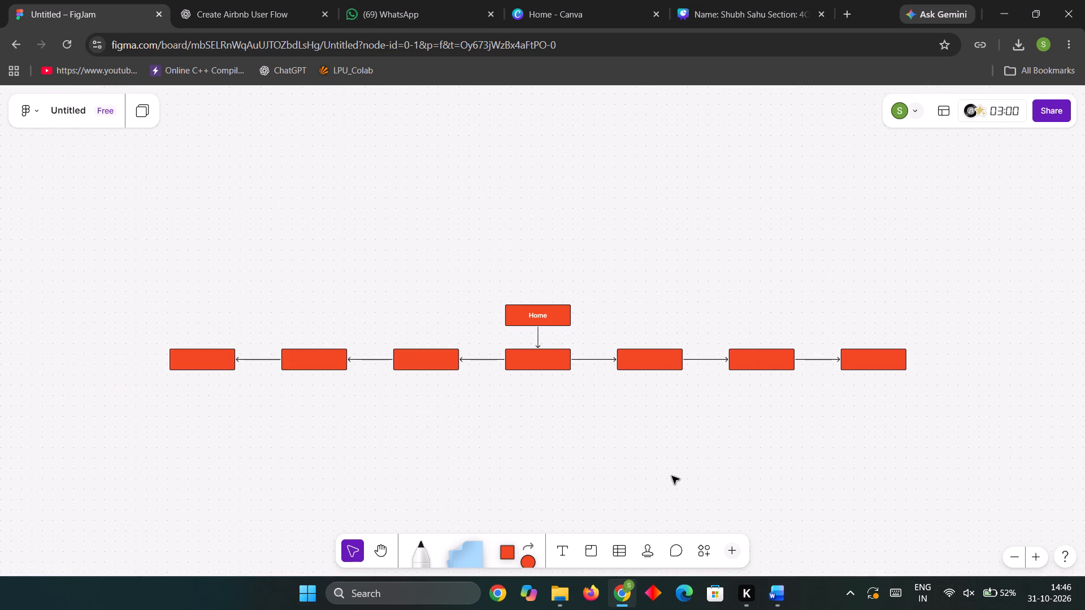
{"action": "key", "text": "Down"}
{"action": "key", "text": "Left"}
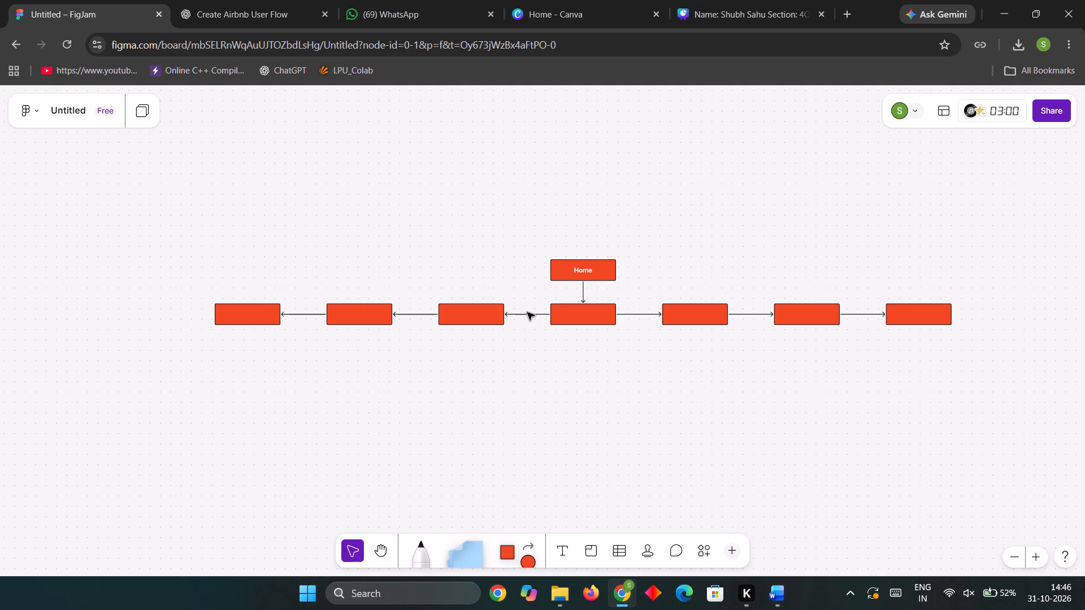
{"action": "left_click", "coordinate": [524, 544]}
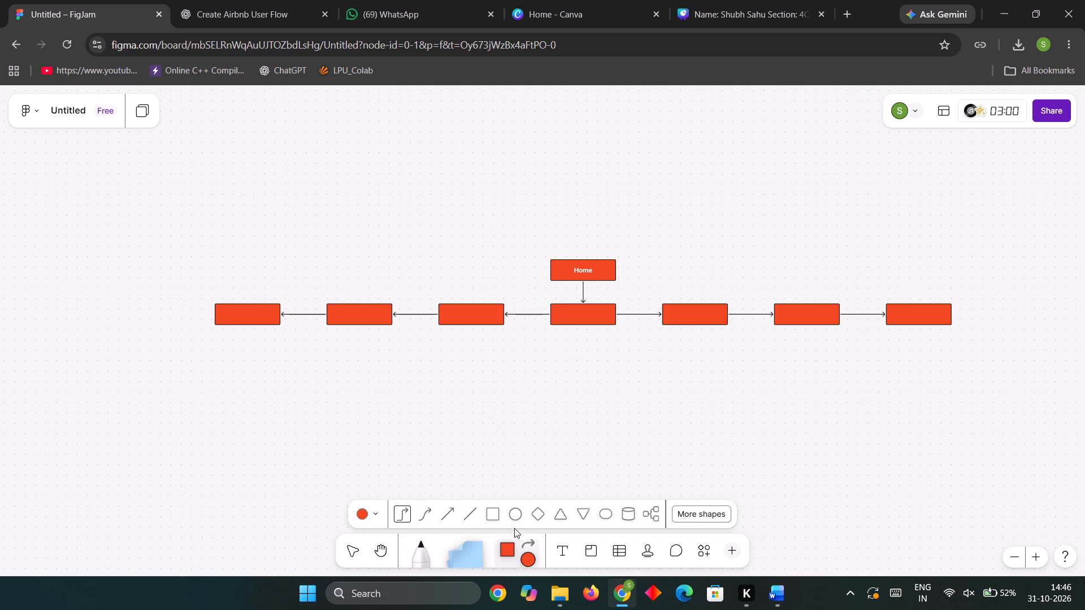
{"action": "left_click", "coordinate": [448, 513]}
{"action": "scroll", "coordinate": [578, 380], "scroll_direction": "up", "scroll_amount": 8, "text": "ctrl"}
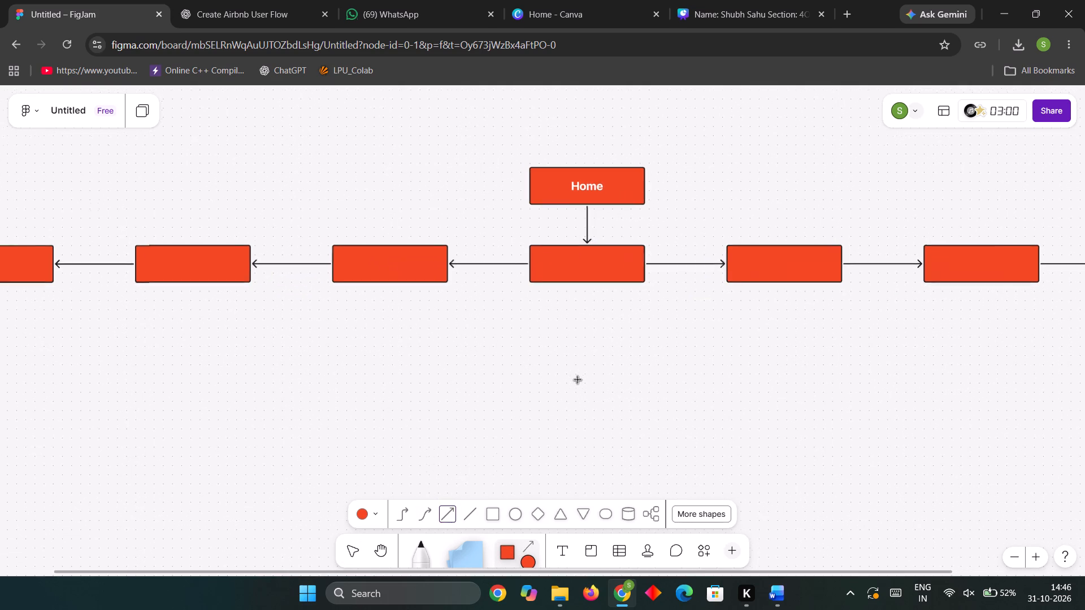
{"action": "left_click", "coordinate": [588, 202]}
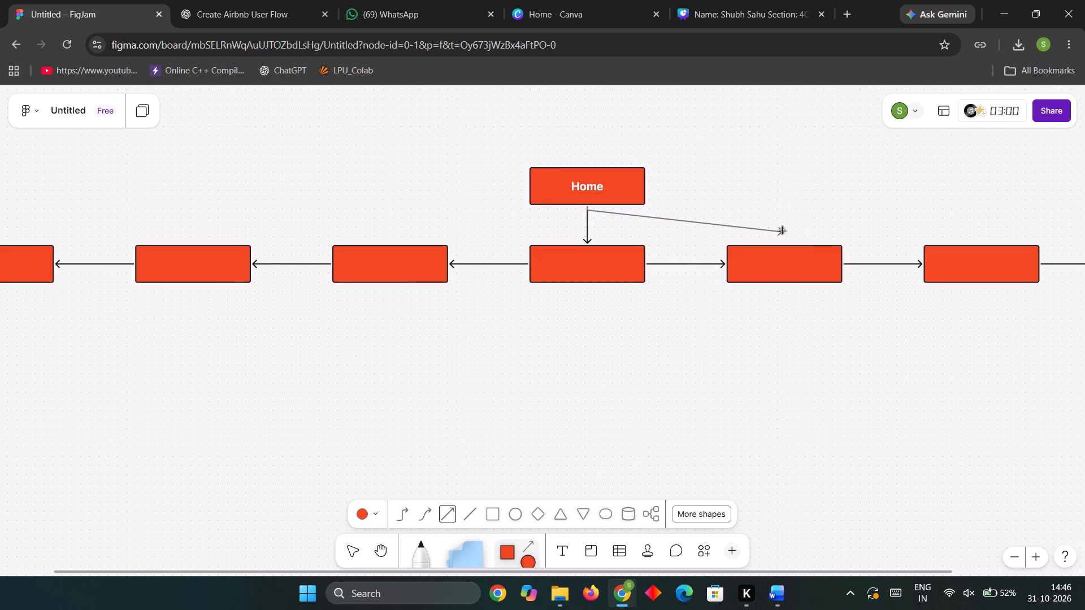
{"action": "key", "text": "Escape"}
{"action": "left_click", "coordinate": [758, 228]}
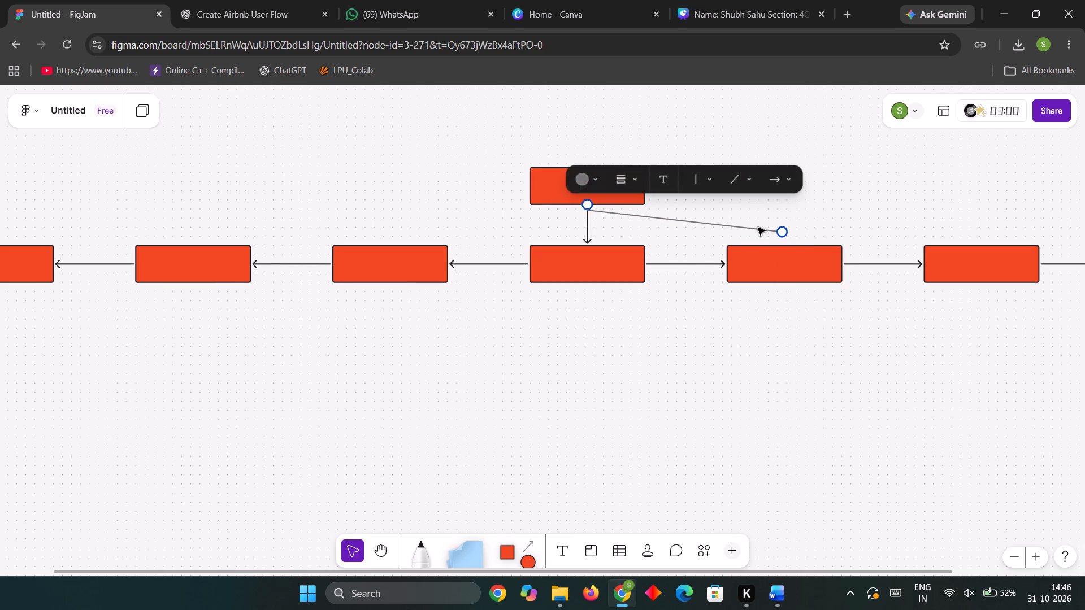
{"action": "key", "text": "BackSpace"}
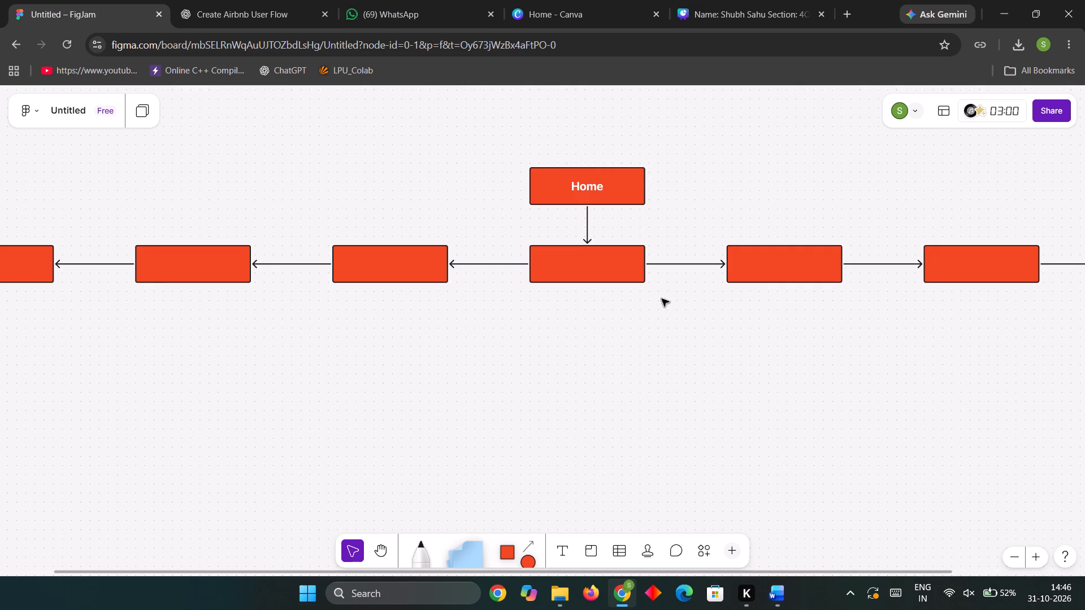
Draw an elbow connector from the bottom of Home to the top of the first box in the left branch.
{"action": "scroll", "coordinate": [665, 338], "scroll_direction": "down", "scroll_amount": 6, "text": "ctrl"}
{"action": "scroll", "coordinate": [704, 356], "scroll_direction": "up", "scroll_amount": 2}
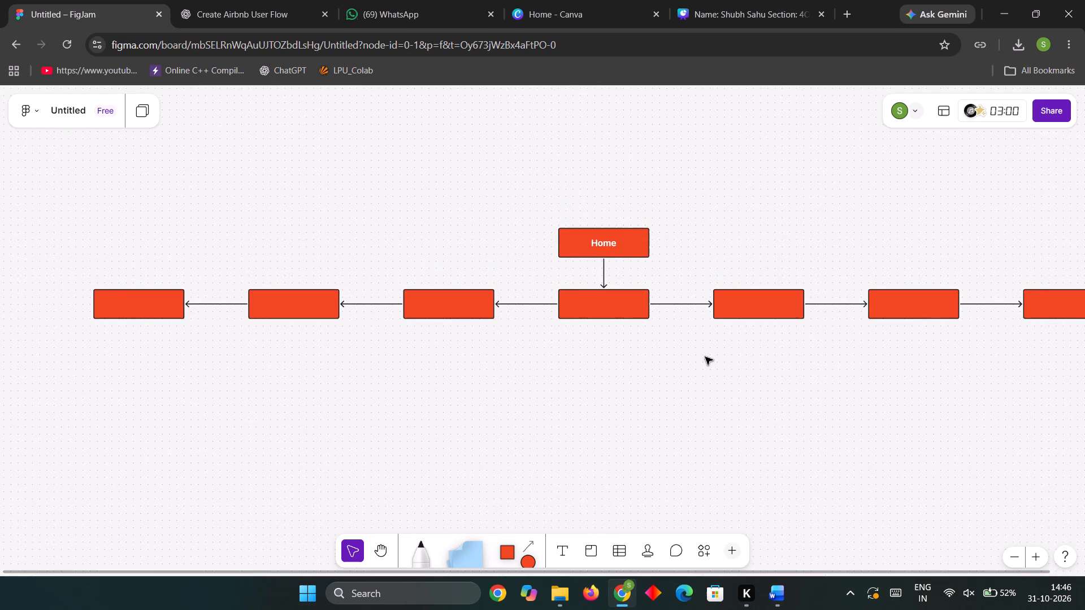
{"action": "scroll", "coordinate": [683, 350], "scroll_direction": "down", "scroll_amount": 2, "text": "ctrl"}
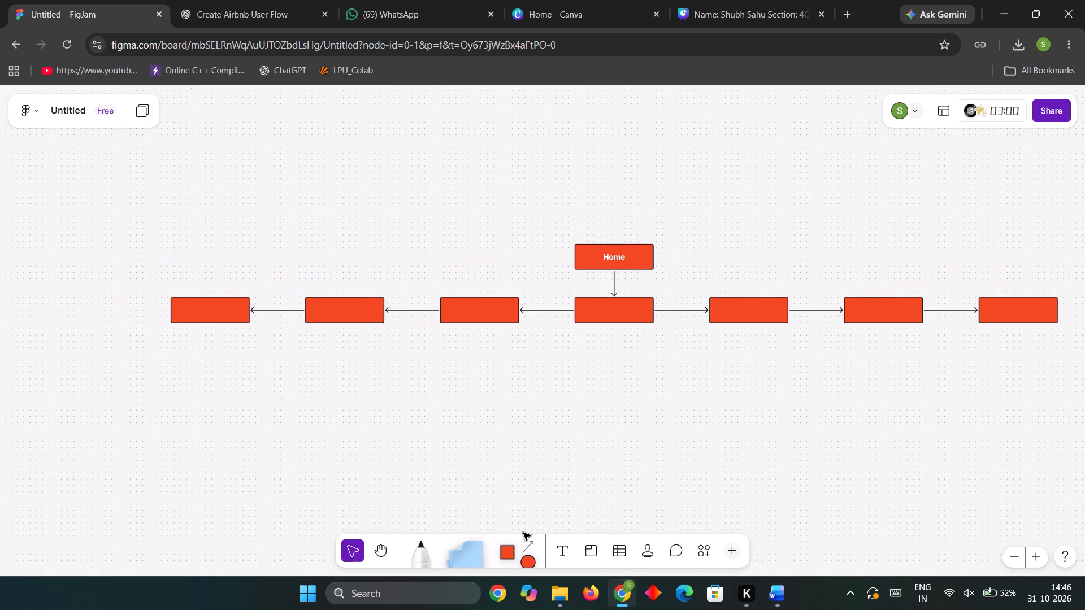
{"action": "left_click", "coordinate": [534, 542]}
{"action": "left_click", "coordinate": [407, 519]}
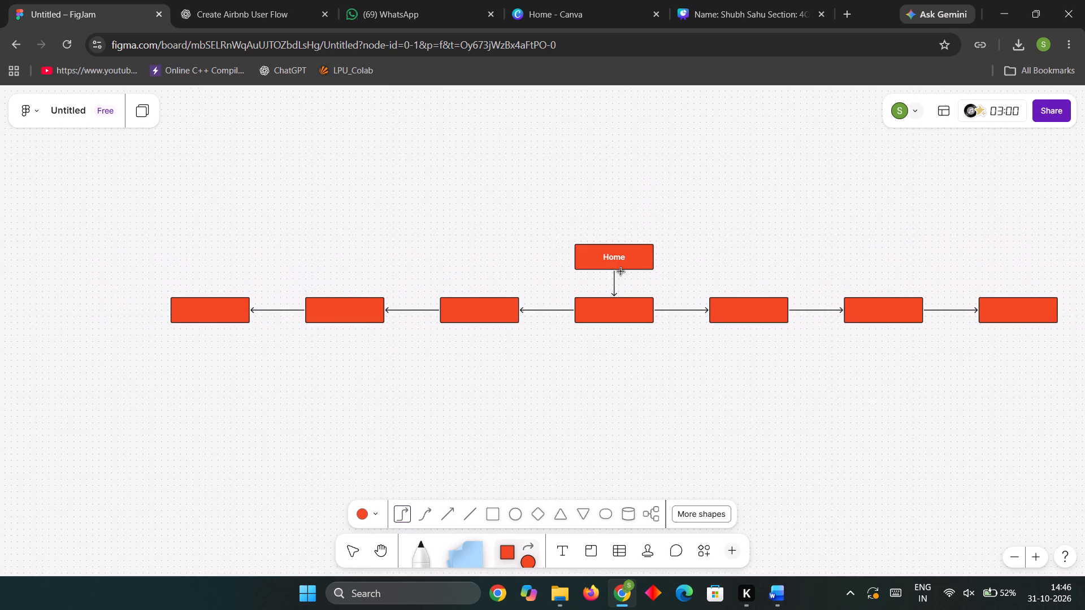
{"action": "scroll", "coordinate": [635, 313], "scroll_direction": "up", "scroll_amount": 4, "text": "ctrl"}
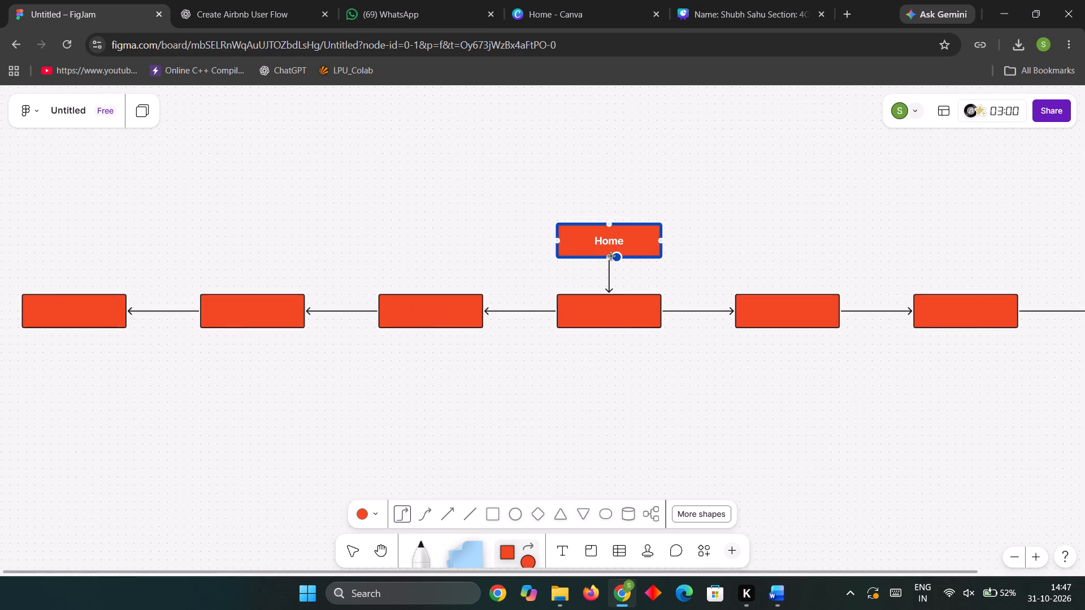
{"action": "left_click", "coordinate": [610, 256]}
{"action": "left_click", "coordinate": [431, 293]}
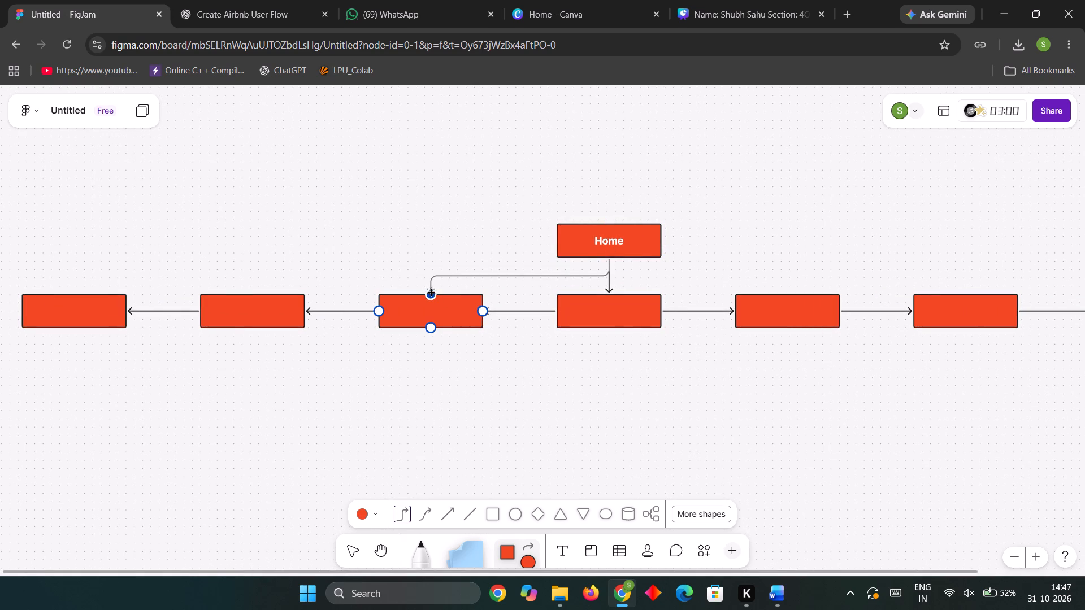
{"action": "key", "text": "Escape"}
{"action": "key", "text": "Escape"}
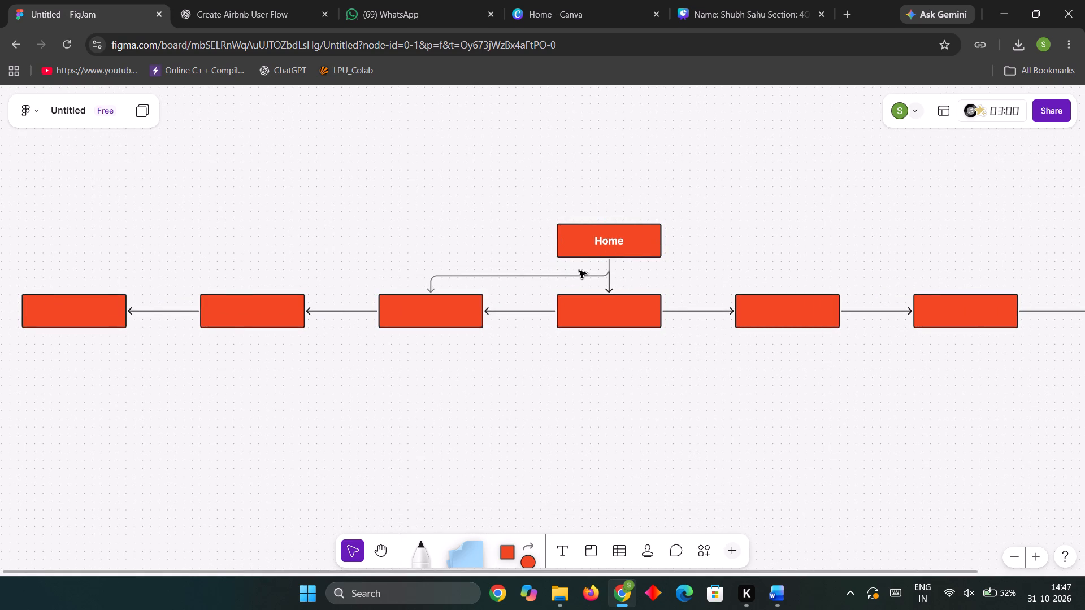
Recolor the elbow connector between Home and the first left-branch box black.
{"action": "left_click", "coordinate": [566, 276]}
{"action": "left_click", "coordinate": [435, 242]}
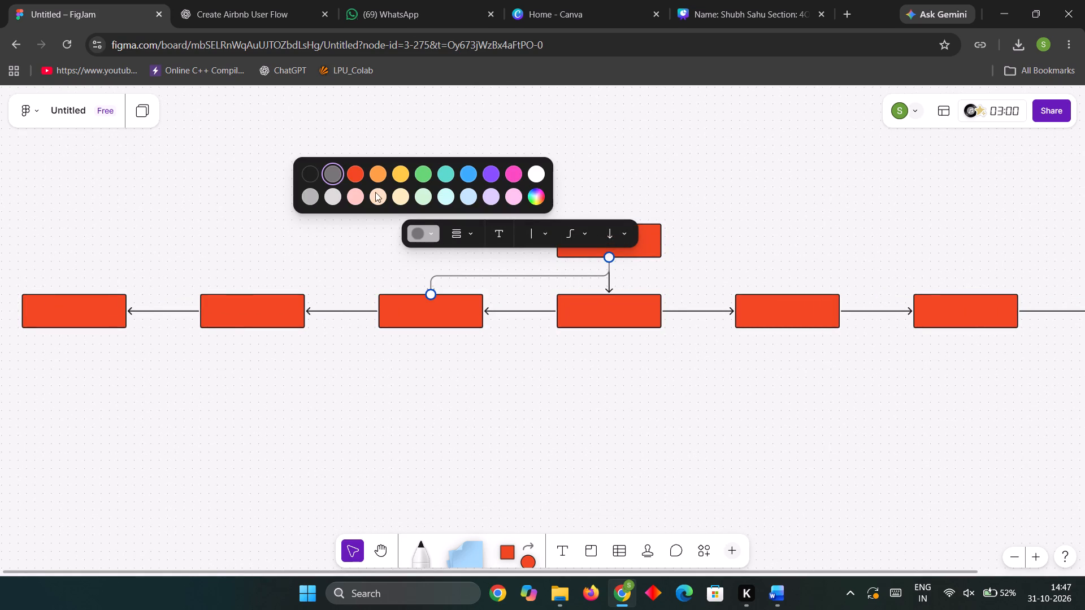
{"action": "left_click", "coordinate": [308, 168]}
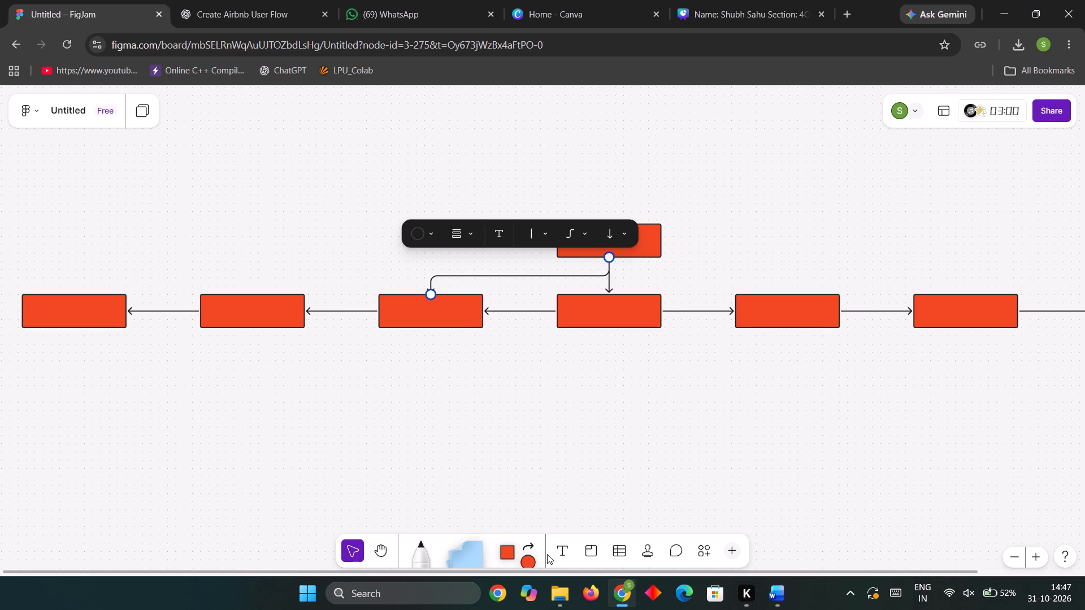
Draw an elbow connector from the bottom of Home to the top of the second box in the left branch.
{"action": "left_click", "coordinate": [523, 546]}
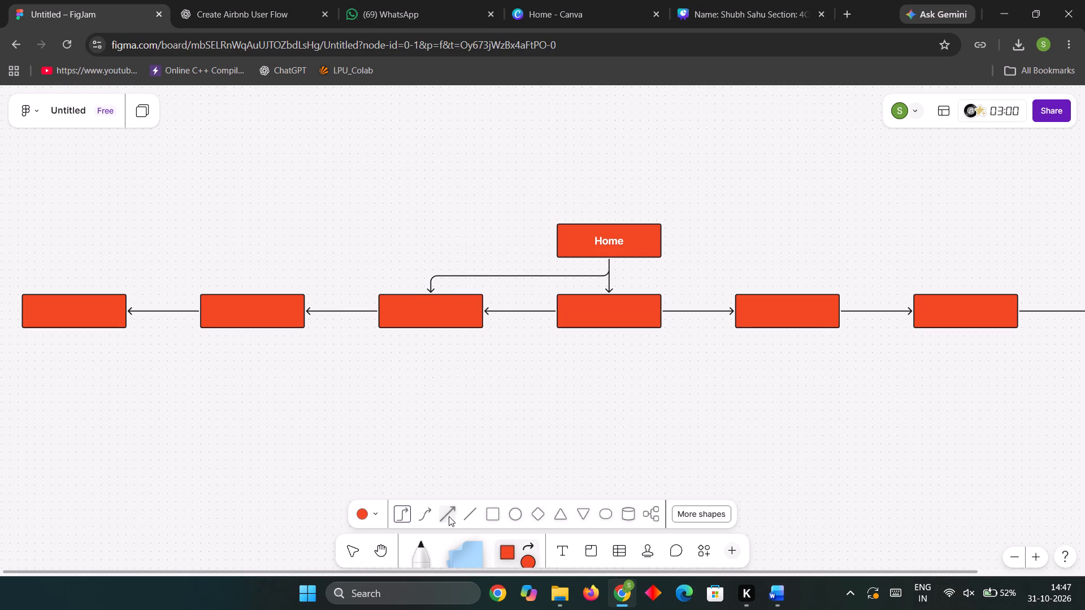
{"action": "left_click", "coordinate": [410, 516]}
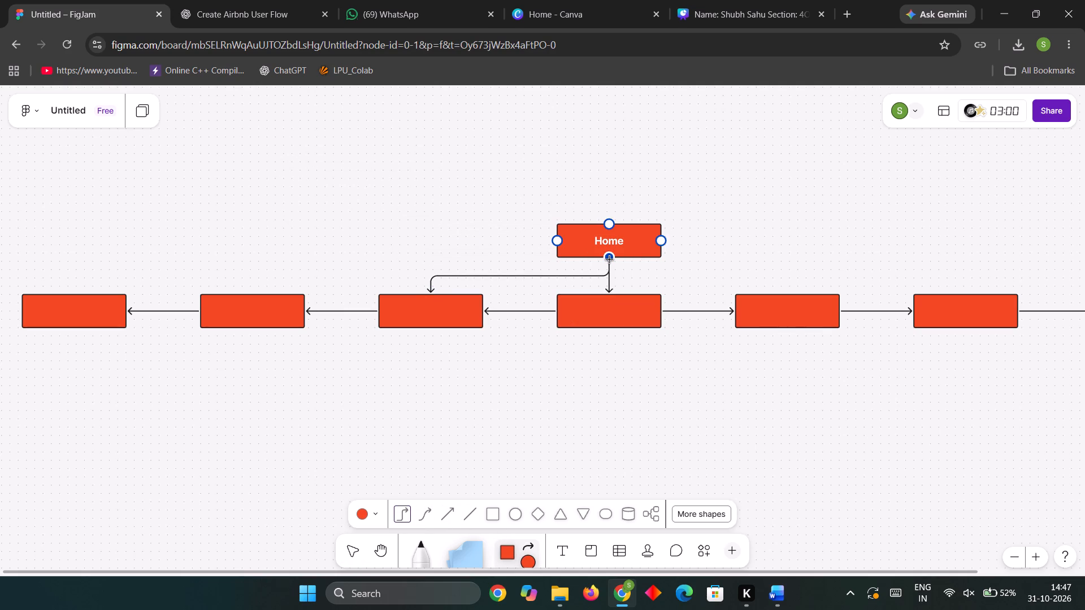
{"action": "left_click", "coordinate": [610, 260]}
{"action": "left_click", "coordinate": [255, 292]}
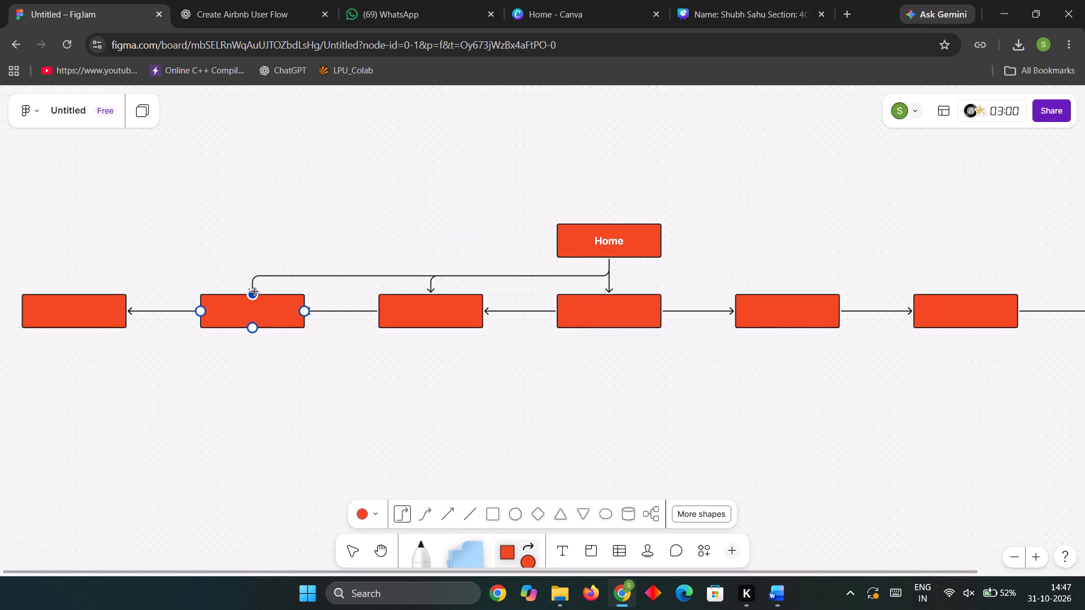
Draw an elbow connector from the bottom of Home to the top of the third, outermost box in the left branch.
{"action": "left_click", "coordinate": [611, 258]}
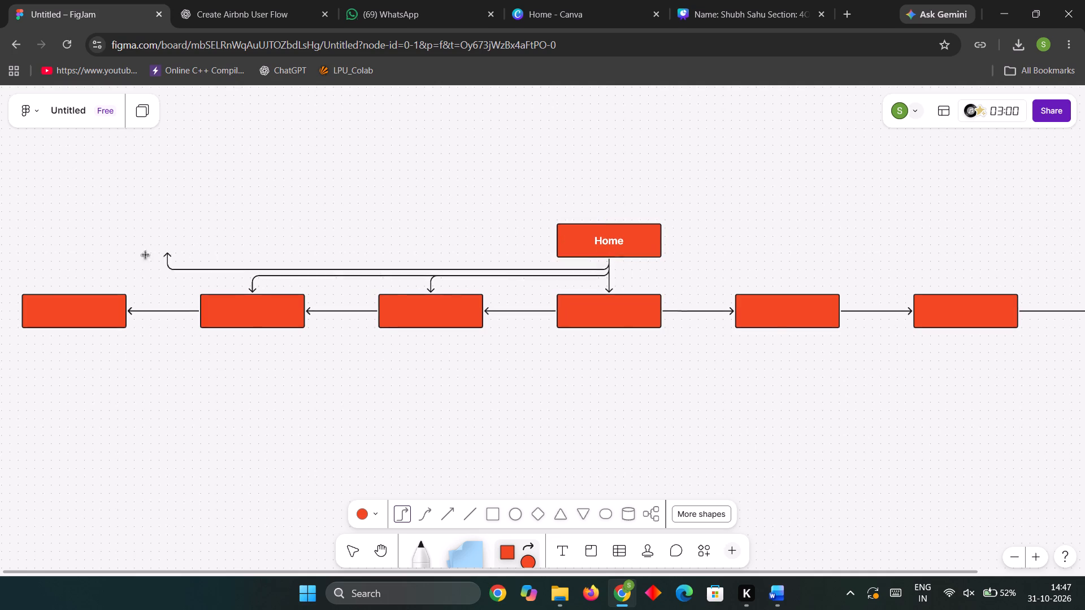
{"action": "left_click", "coordinate": [72, 293]}
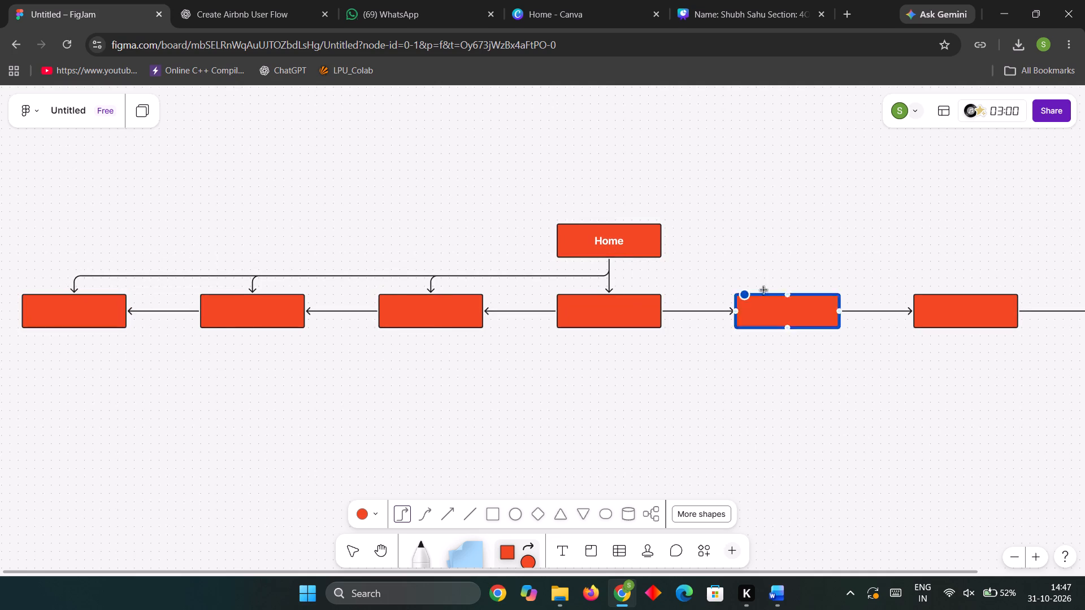
Draw elbow connectors from the bottom of Home to the tops of the first and second boxes in the right branch.
{"action": "left_click", "coordinate": [611, 258]}
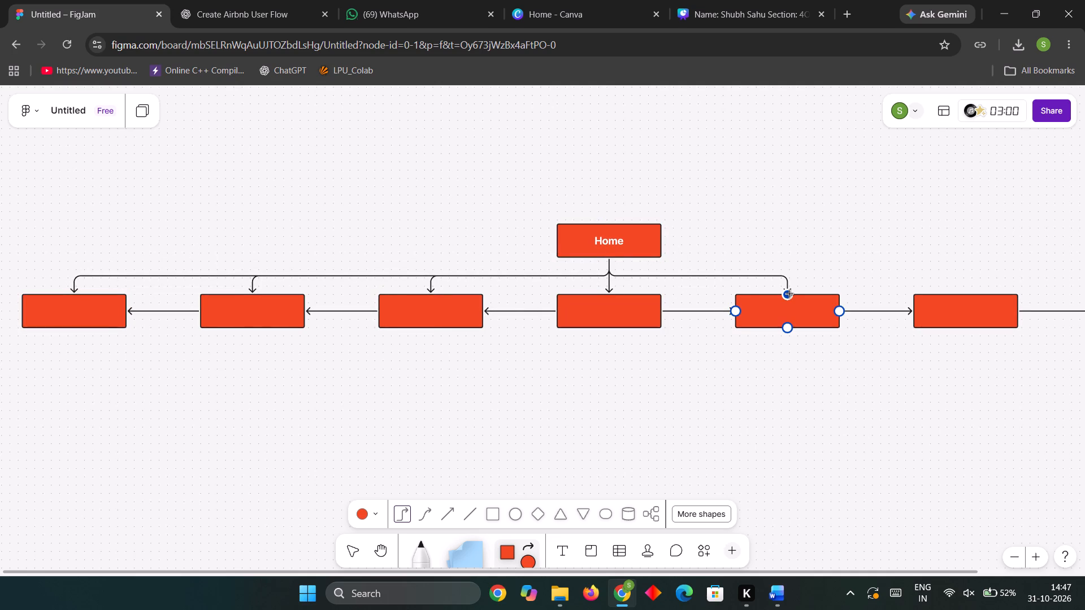
{"action": "left_click", "coordinate": [790, 294]}
{"action": "left_click", "coordinate": [610, 259]}
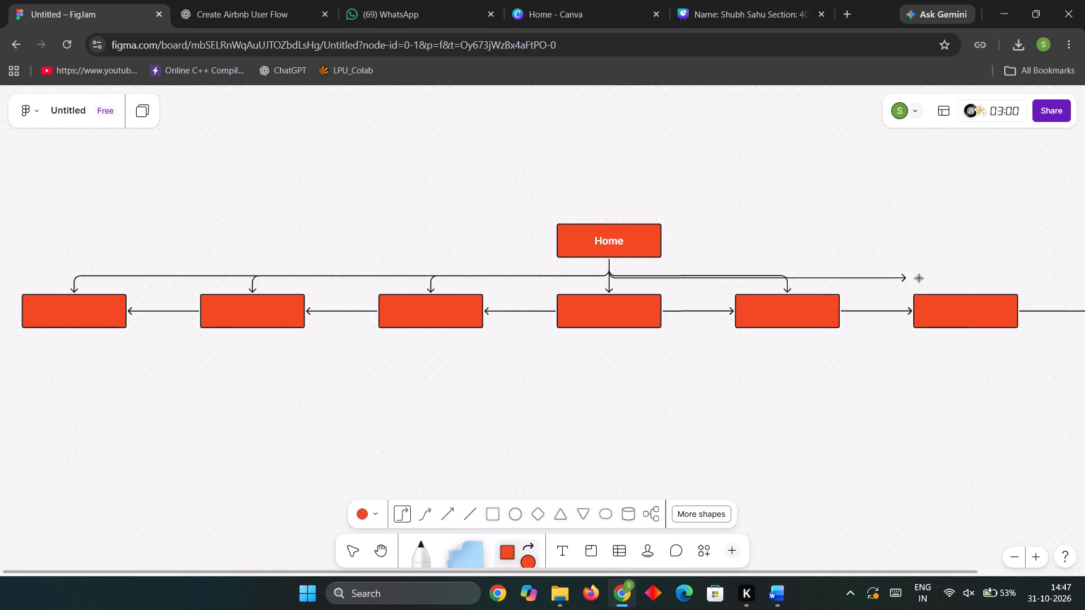
{"action": "left_click", "coordinate": [965, 296]}
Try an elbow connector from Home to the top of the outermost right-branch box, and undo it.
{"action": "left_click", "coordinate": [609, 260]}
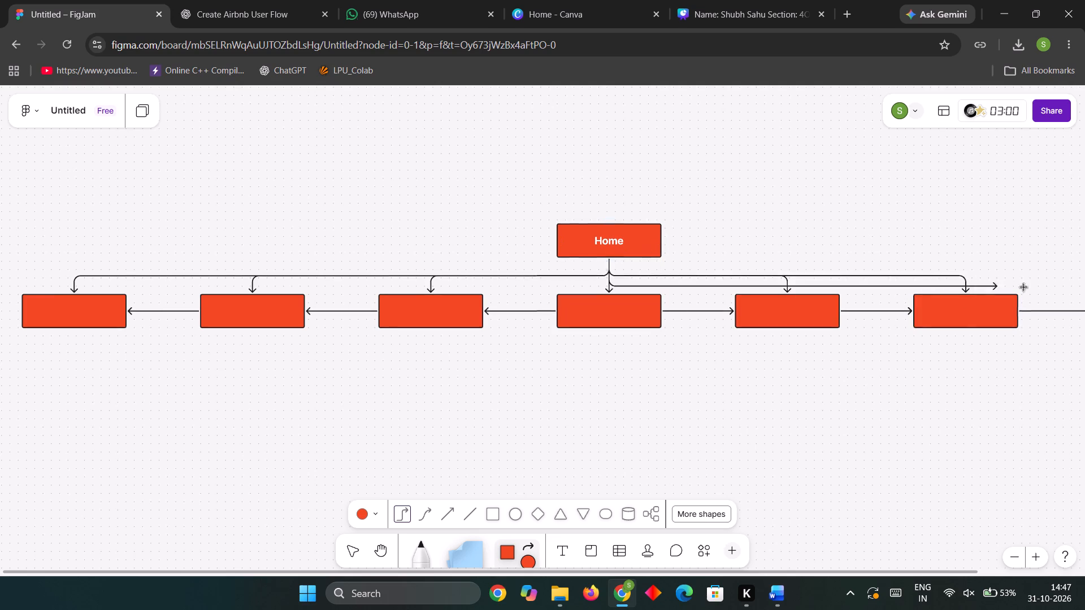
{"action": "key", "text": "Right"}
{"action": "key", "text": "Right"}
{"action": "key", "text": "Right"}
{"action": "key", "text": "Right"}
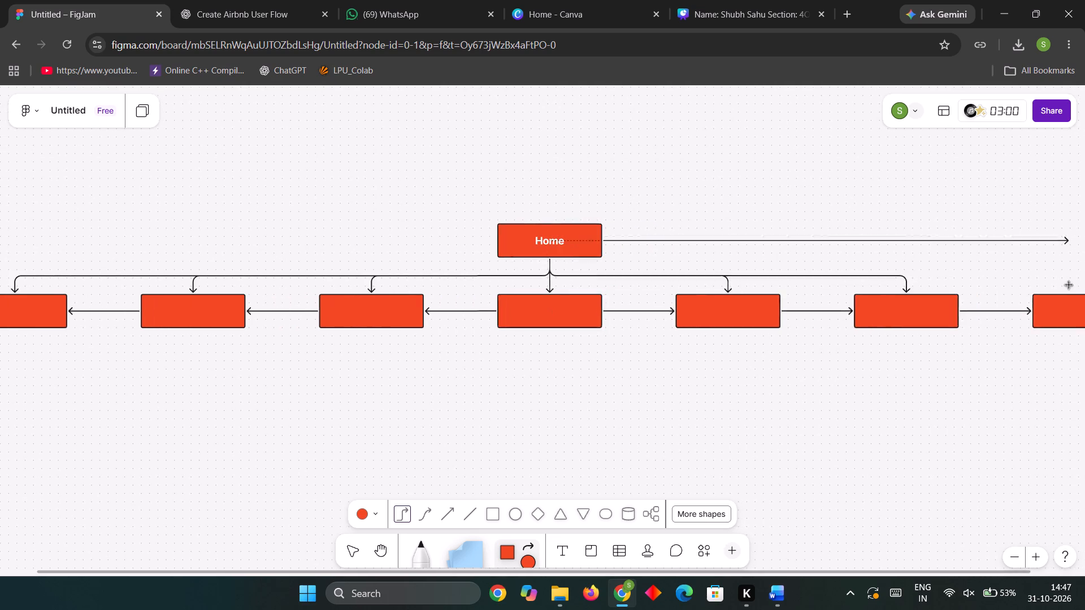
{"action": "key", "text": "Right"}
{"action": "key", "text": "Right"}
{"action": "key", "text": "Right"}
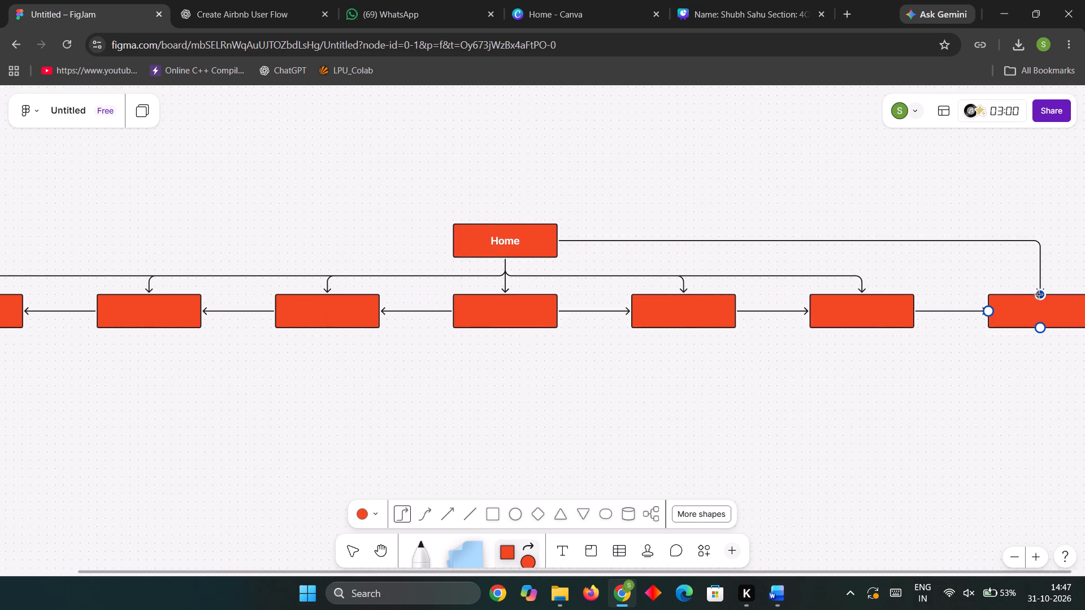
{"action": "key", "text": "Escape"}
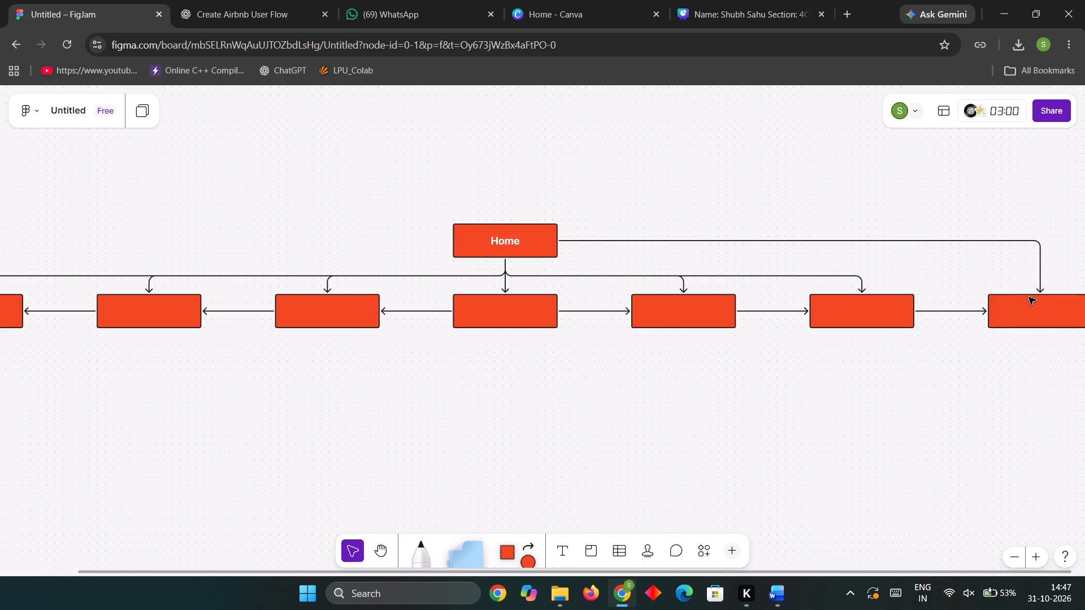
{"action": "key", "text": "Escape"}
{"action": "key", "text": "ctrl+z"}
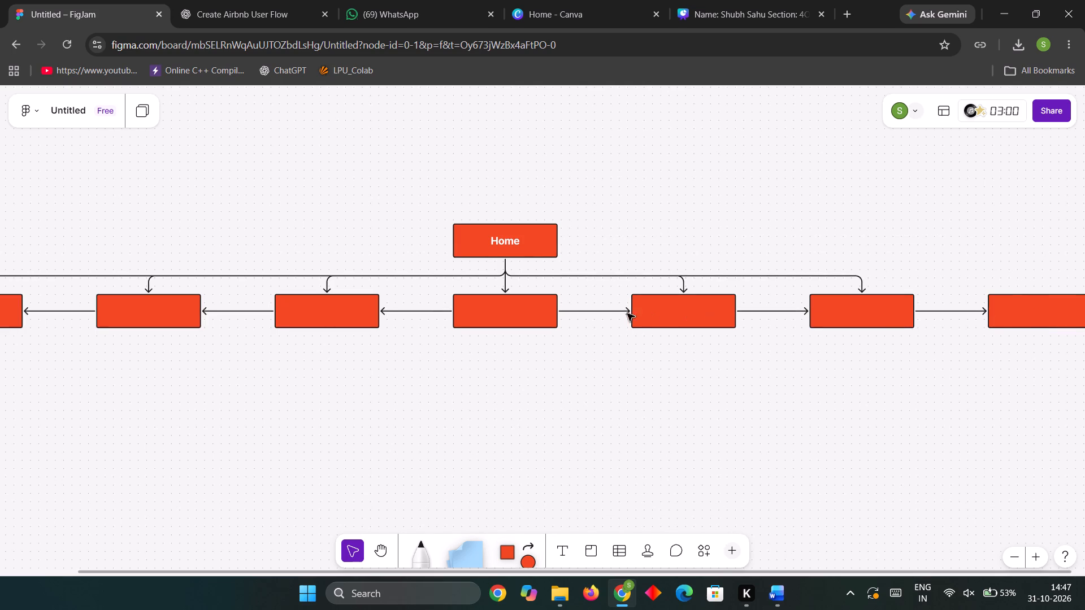
Draw an elbow connector from the bottom of Home to the top edge of the outermost box in the right branch.
{"action": "left_click", "coordinate": [528, 540]}
{"action": "left_click", "coordinate": [401, 509]}
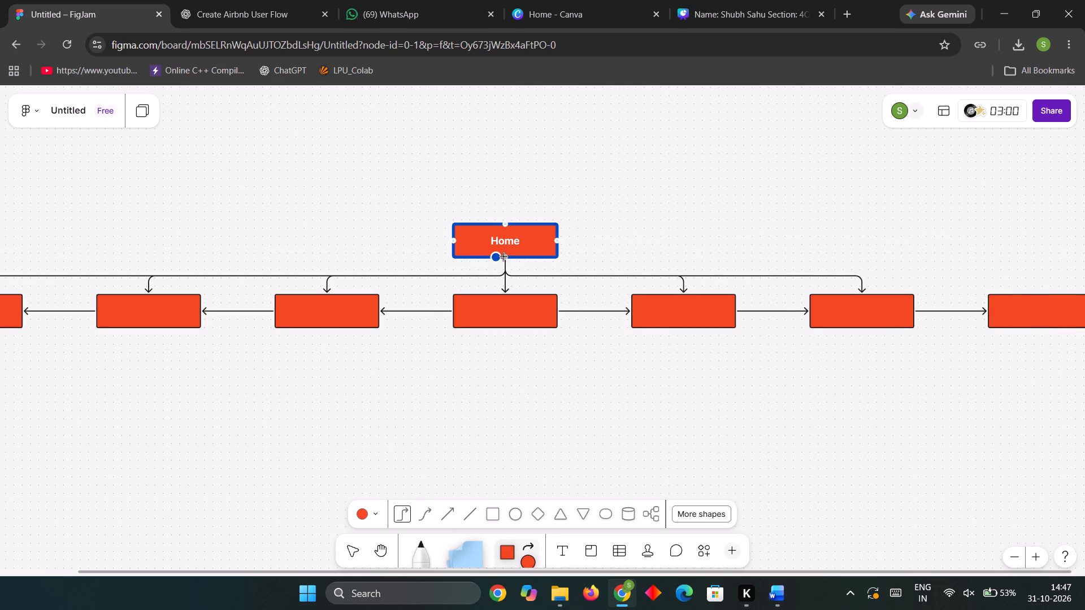
{"action": "left_click", "coordinate": [505, 256]}
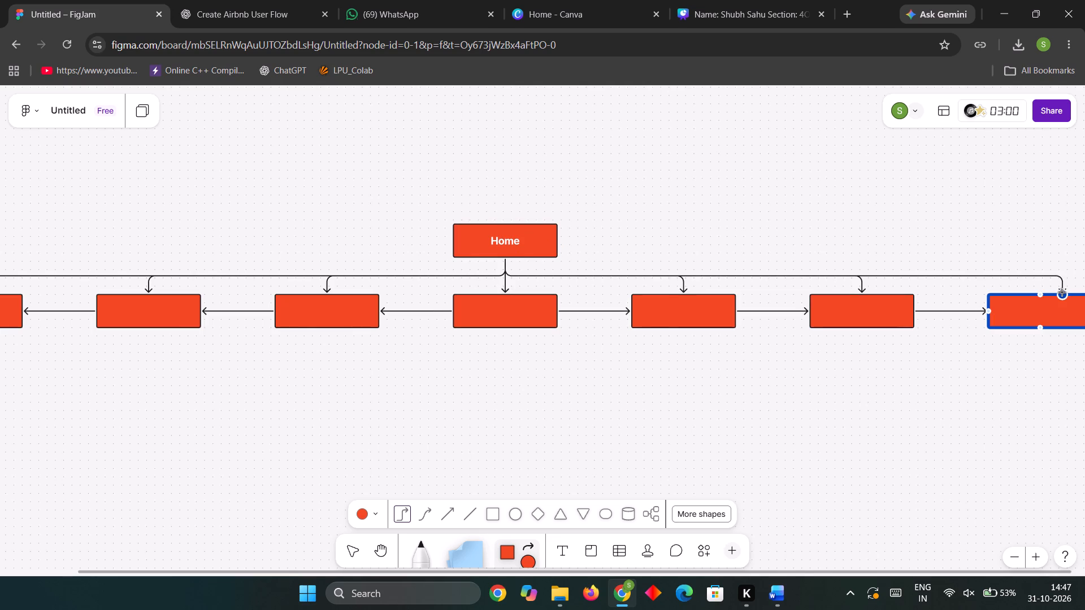
{"action": "left_click", "coordinate": [1062, 294]}
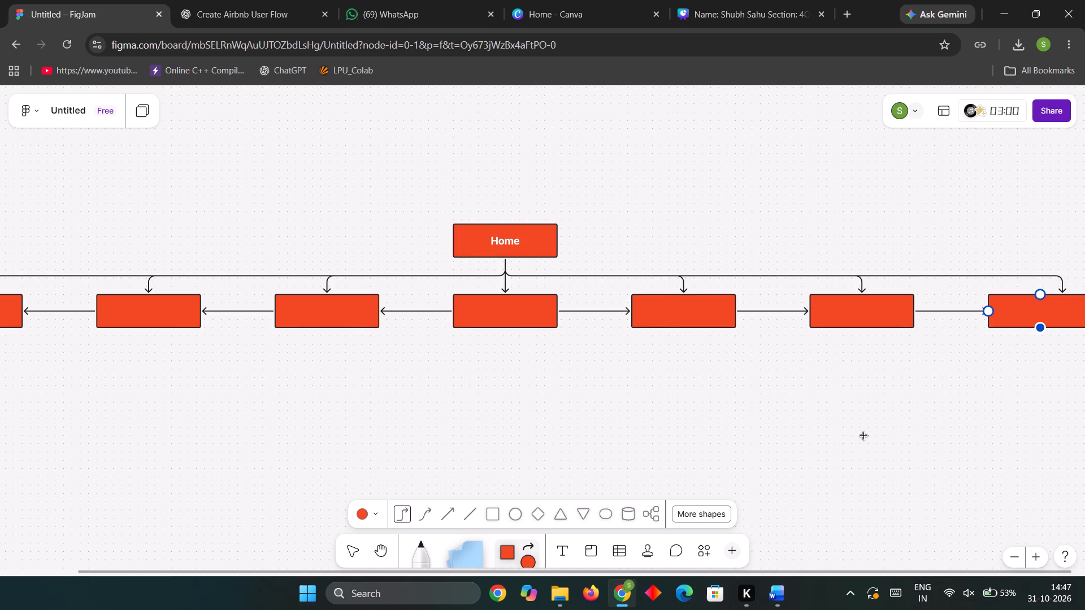
{"action": "key", "text": "Escape"}
Delete all six horizontal arrows between neighbouring boxes in the row below Home.
{"action": "scroll", "coordinate": [581, 444], "scroll_direction": "down", "scroll_amount": 1}
{"action": "key", "text": "Down"}
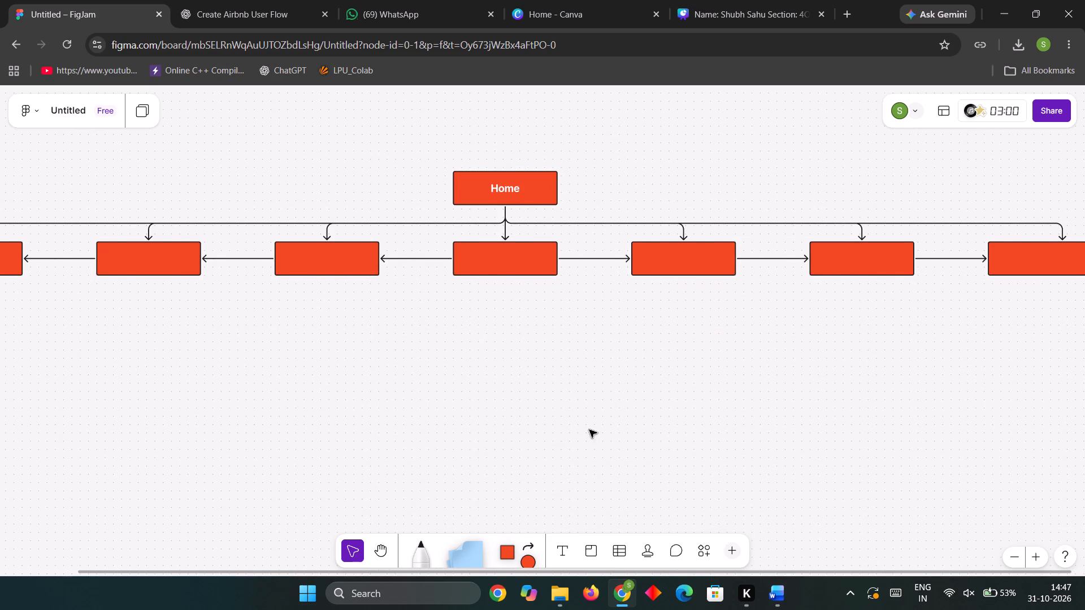
{"action": "scroll", "coordinate": [661, 394], "scroll_direction": "down", "scroll_amount": 5, "text": "ctrl"}
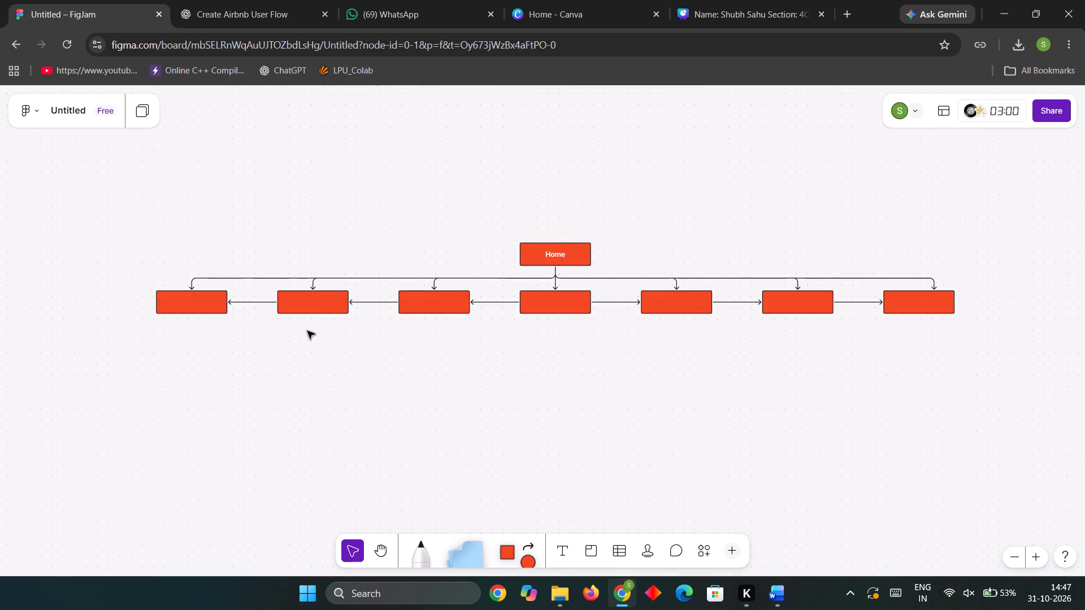
{"action": "left_click", "coordinate": [258, 301]}
{"action": "key", "text": "BackSpace"}
{"action": "left_click", "coordinate": [373, 306]}
{"action": "left_click", "coordinate": [374, 302]}
{"action": "key", "text": "BackSpace"}
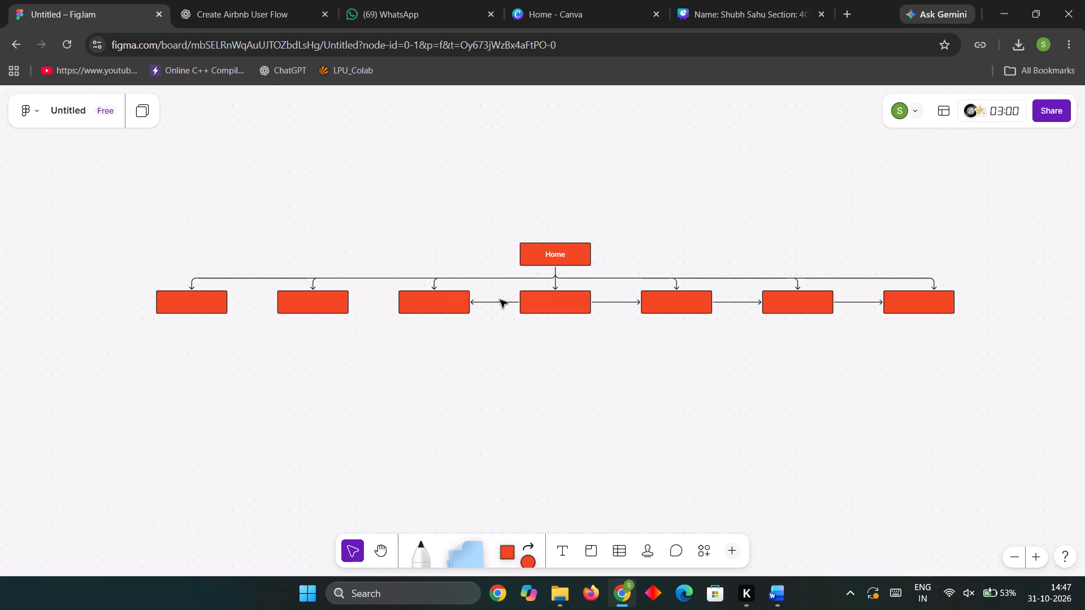
{"action": "left_click", "coordinate": [500, 300]}
{"action": "key", "text": "BackSpace"}
{"action": "left_click", "coordinate": [622, 300]}
{"action": "key", "text": "BackSpace"}
{"action": "left_click", "coordinate": [730, 299]}
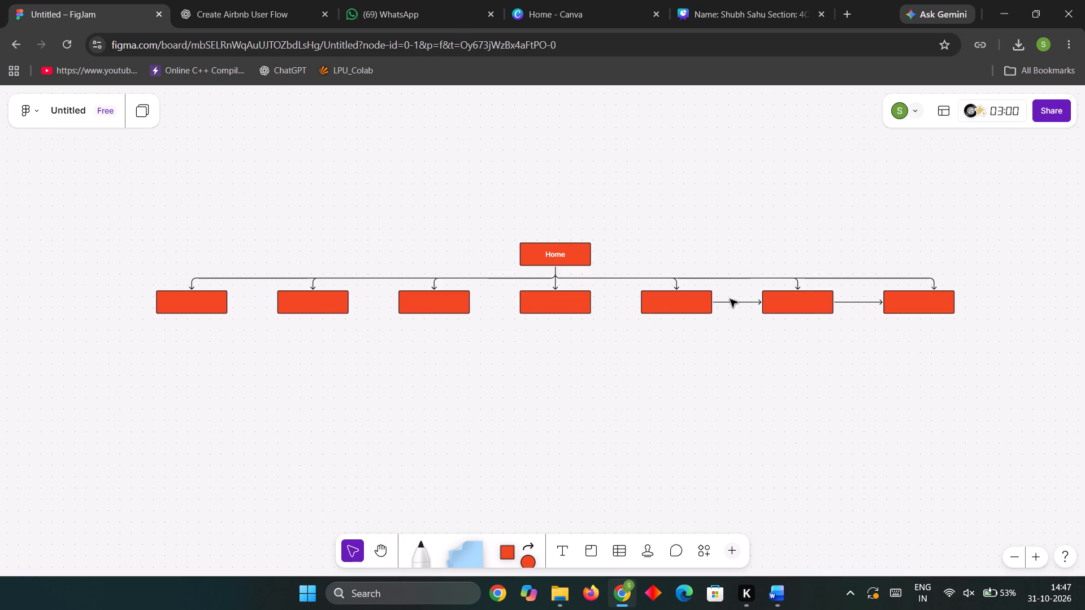
{"action": "left_click", "coordinate": [731, 301]}
{"action": "key", "text": "BackSpace"}
{"action": "left_click", "coordinate": [866, 301]}
{"action": "key", "text": "BackSpace"}
Nudge the leftmost box in the row slightly to the left.
{"action": "key", "text": "Left"}
{"action": "key", "text": "Left"}
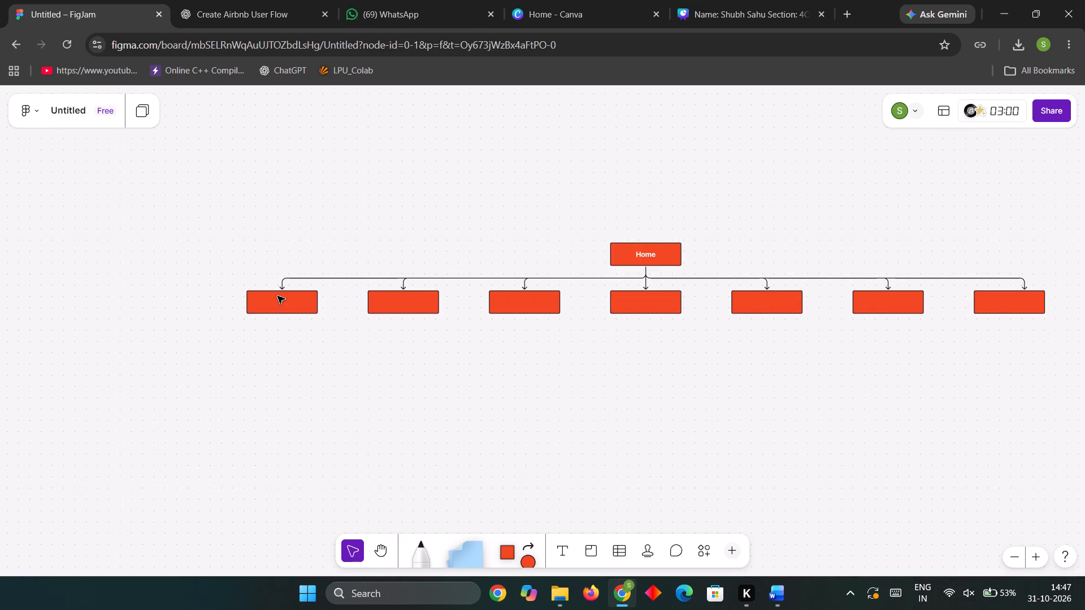
{"action": "key", "text": "Right"}
{"action": "key", "text": "Left"}
{"action": "left_click", "coordinate": [302, 307]}
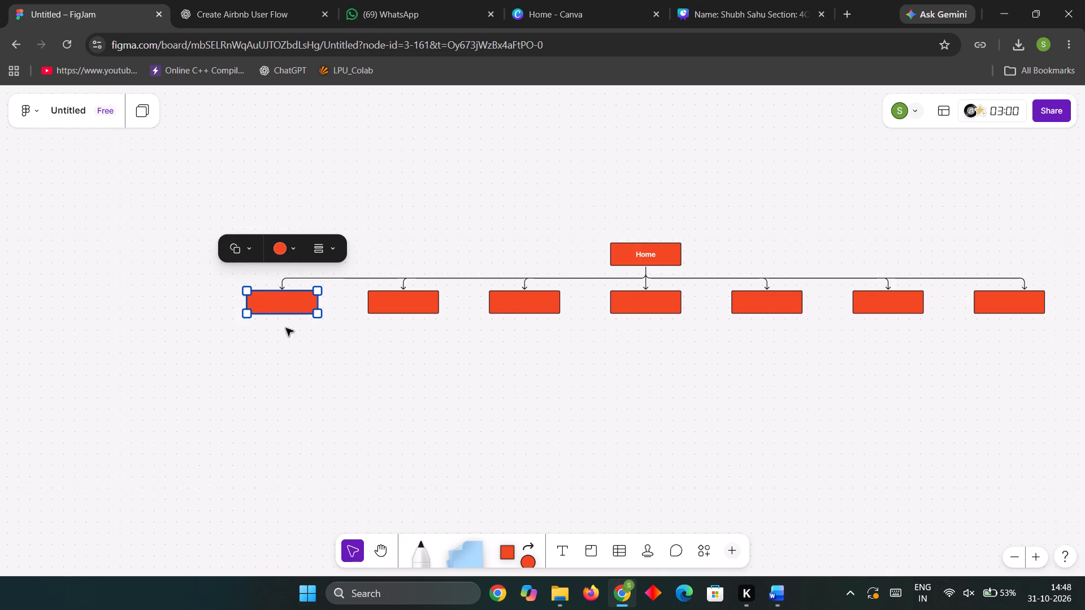
{"action": "key", "text": "Left"}
{"action": "key", "text": "Left"}
{"action": "key", "text": "Left"}
{"action": "key", "text": "Left"}
{"action": "left_click", "coordinate": [411, 416]}
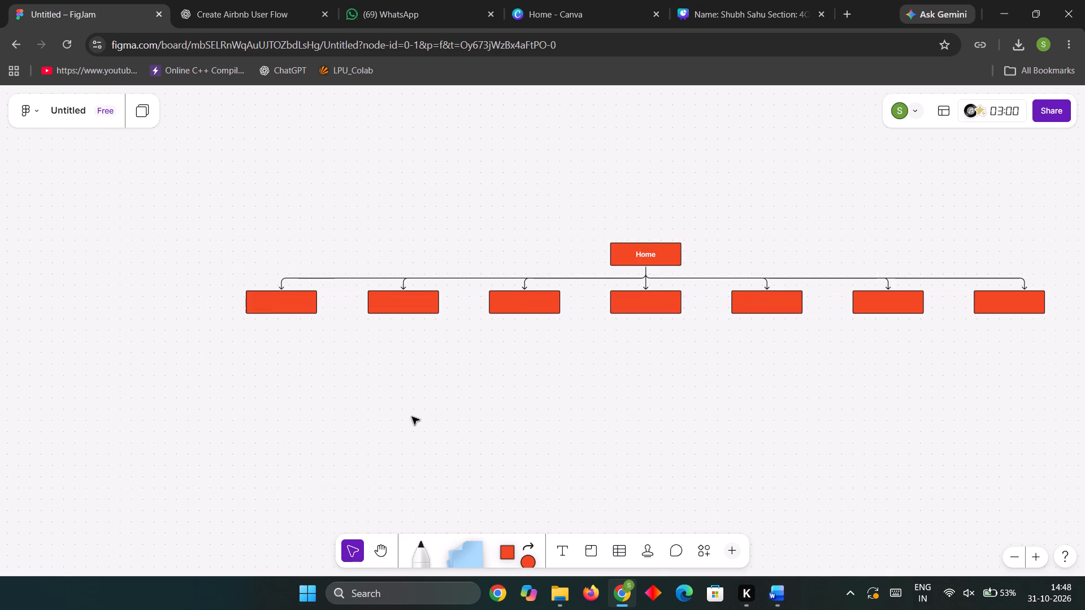
Draw a short straight vertical line without an arrowhead down from the bottom centre of the leftmost box.
{"action": "key", "text": "Left"}
{"action": "key", "text": "Left"}
{"action": "left_click", "coordinate": [527, 551]}
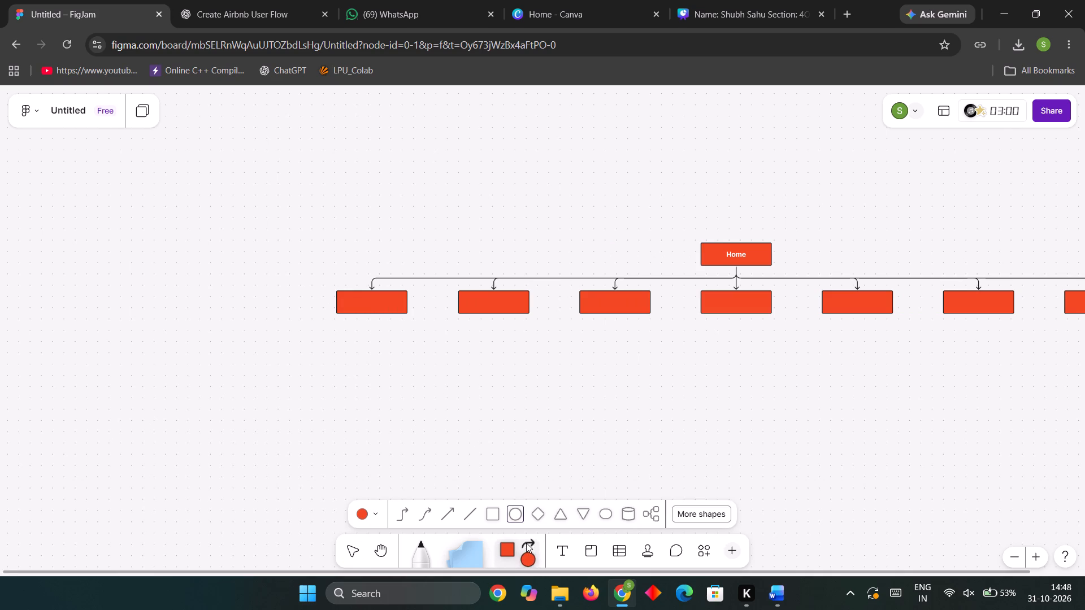
{"action": "left_click", "coordinate": [467, 513]}
{"action": "scroll", "coordinate": [353, 333], "scroll_direction": "up", "scroll_amount": 12, "text": "ctrl"}
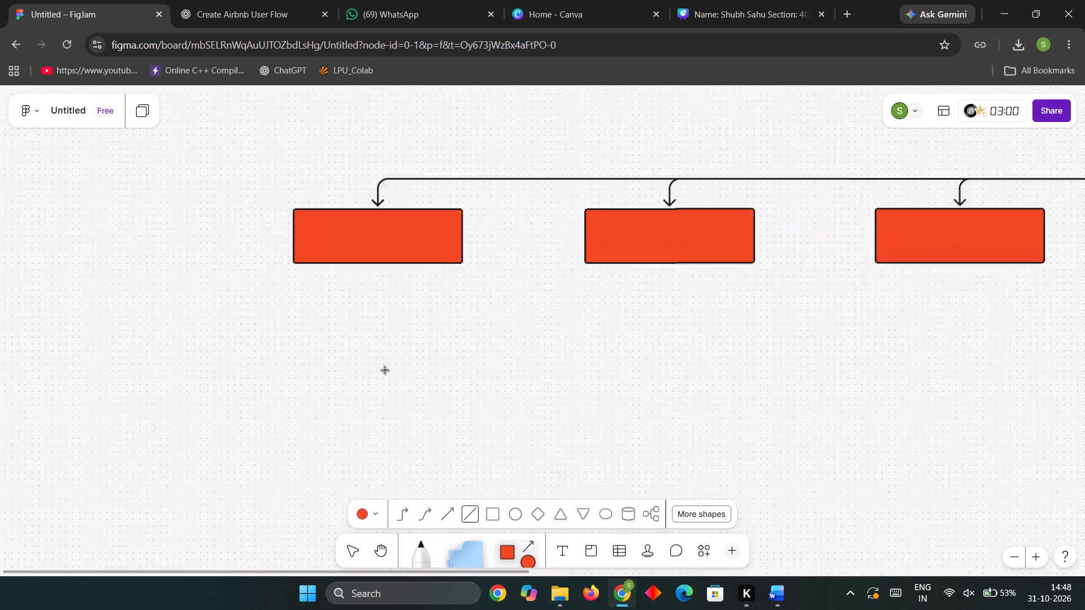
{"action": "scroll", "coordinate": [385, 371], "scroll_direction": "up", "scroll_amount": 2, "text": "ctrl"}
{"action": "scroll", "coordinate": [368, 234], "scroll_direction": "down", "scroll_amount": 8, "text": "ctrl"}
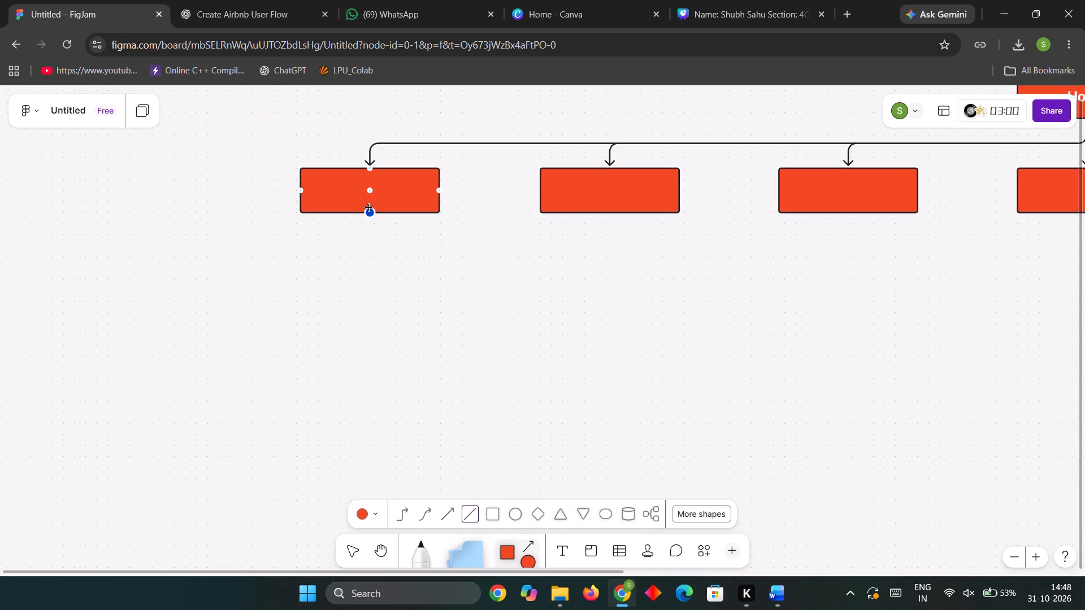
{"action": "left_click", "coordinate": [372, 211]}
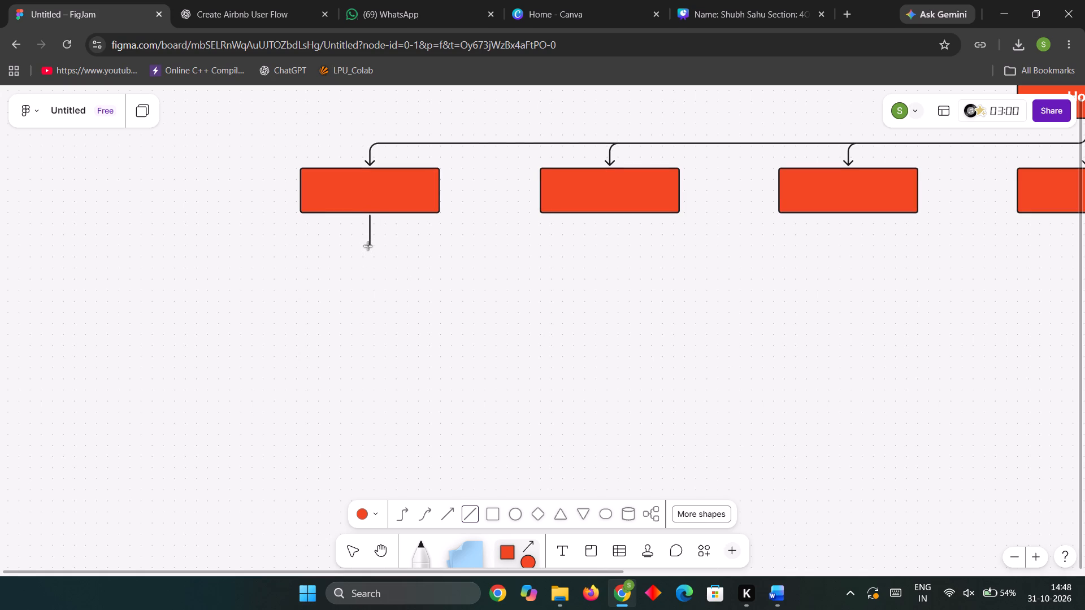
{"action": "left_click", "coordinate": [368, 246]}
{"action": "key", "text": "Escape"}
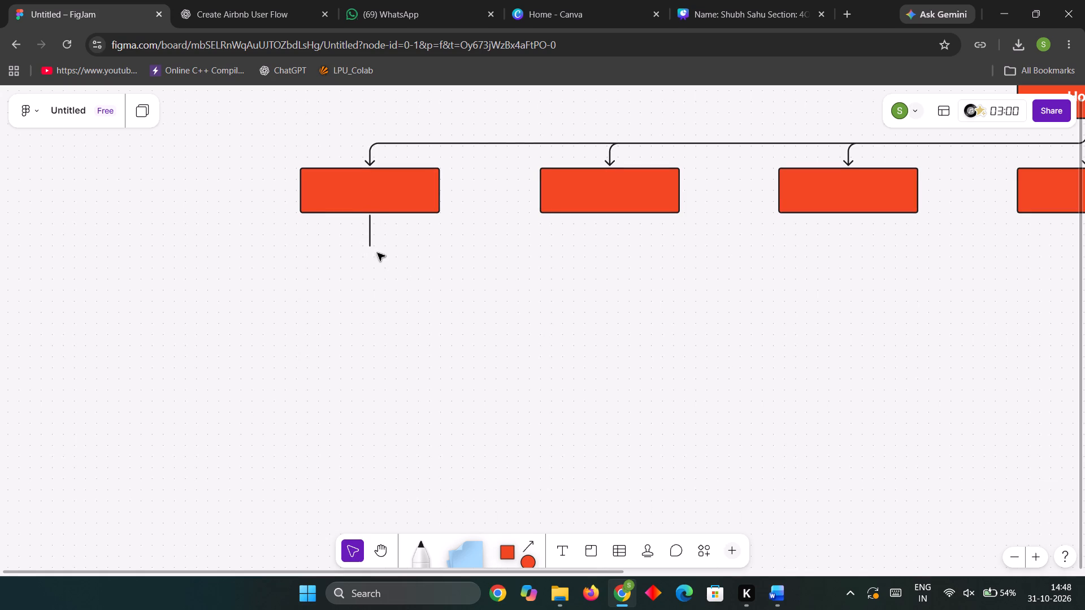
Draw a straight horizontal line from near the vertical line's lower end leftward, ending level with the leftmost box's left edge.
{"action": "left_click", "coordinate": [532, 544]}
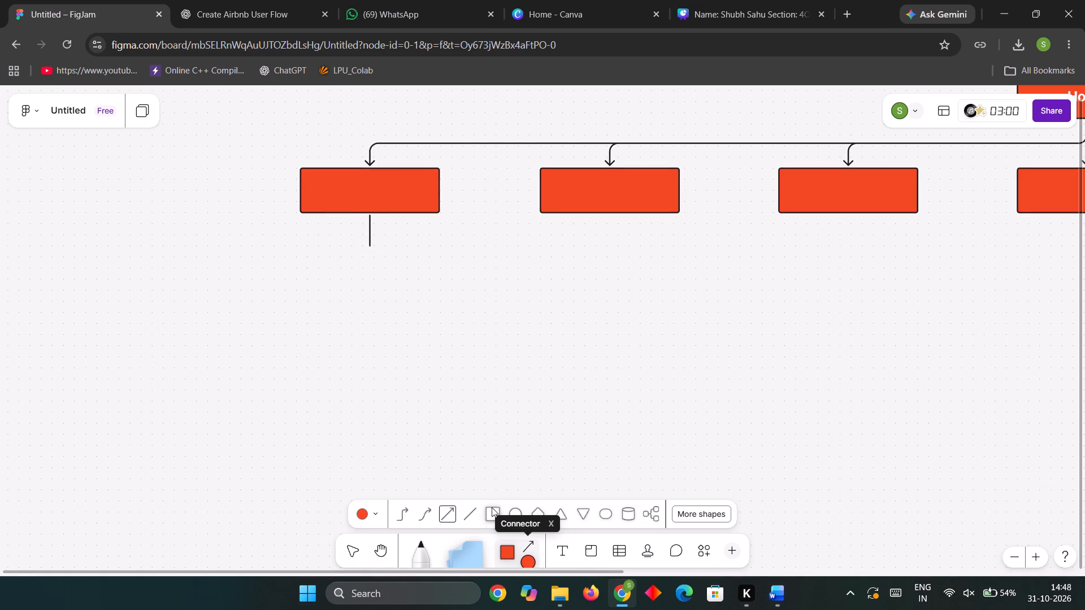
{"action": "left_click", "coordinate": [470, 514]}
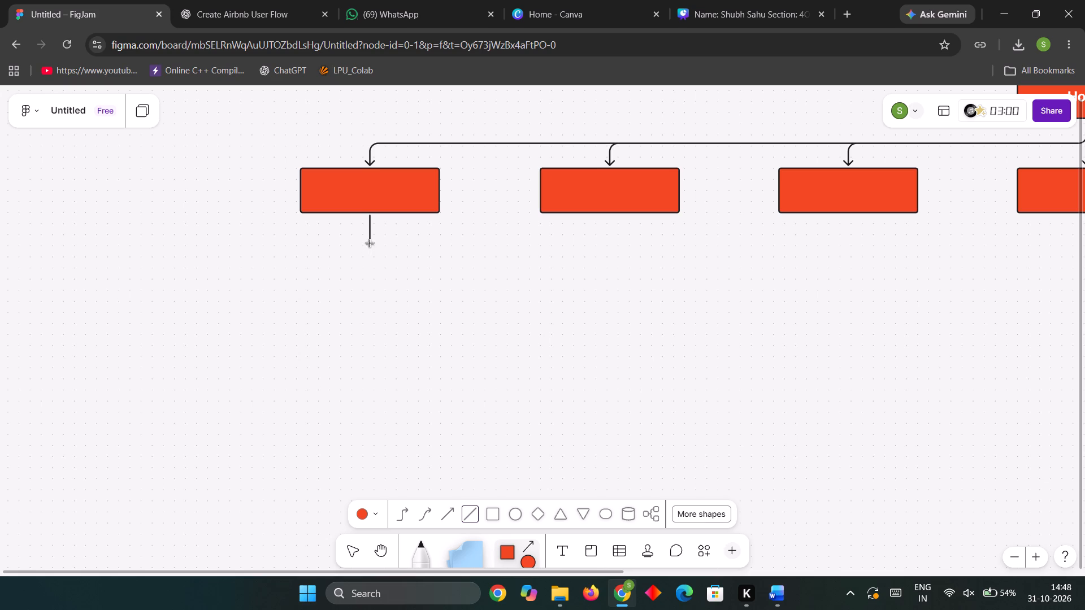
{"action": "left_click", "coordinate": [370, 243]}
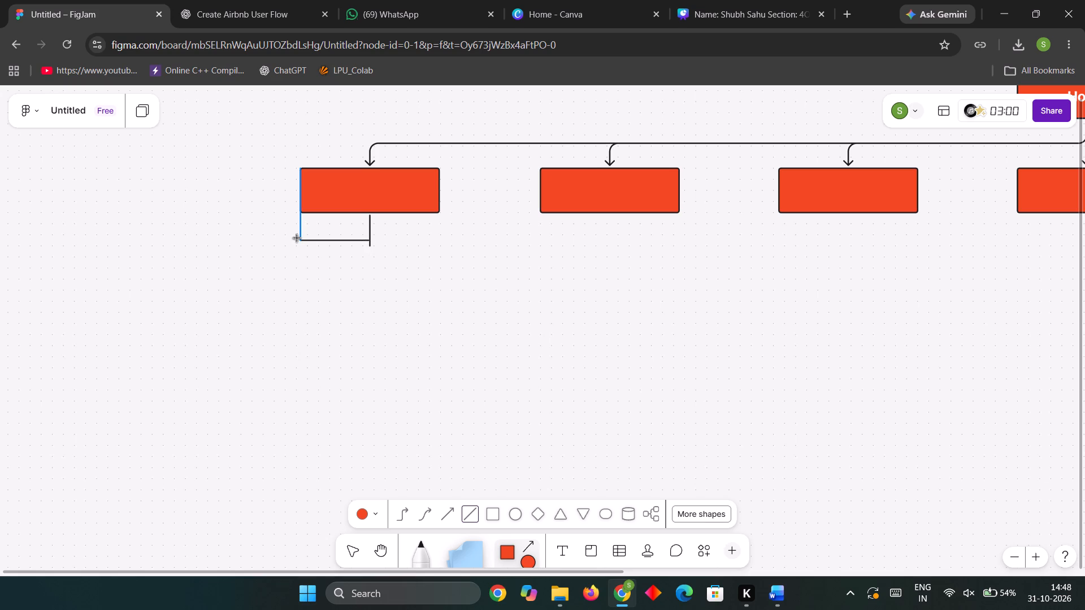
{"action": "left_click", "coordinate": [297, 238]}
{"action": "key", "text": "Escape"}
Nudge the horizontal line below the leftmost box down to meet the vertical line's lower end.
{"action": "left_click", "coordinate": [368, 229]}
{"action": "left_click", "coordinate": [351, 242]}
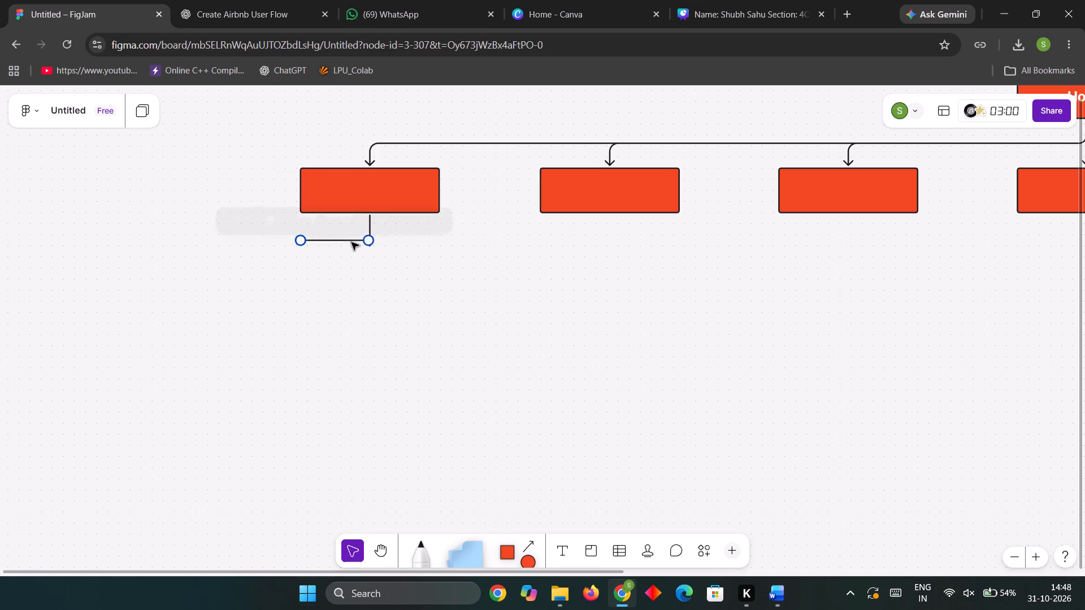
{"action": "key", "text": "Down"}
{"action": "key", "text": "Down"}
{"action": "key", "text": "Down"}
{"action": "key", "text": "Down"}
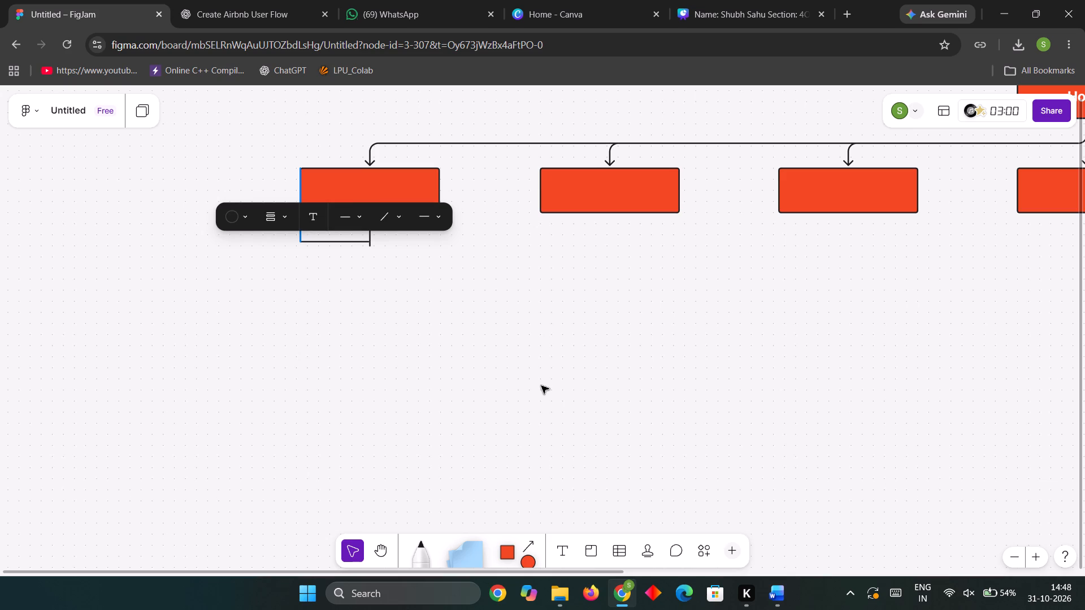
{"action": "key", "text": "Down"}
{"action": "key", "text": "Down"}
{"action": "key", "text": "Down"}
{"action": "key", "text": "Down"}
{"action": "key", "text": "Down"}
{"action": "key", "text": "Down"}
{"action": "key", "text": "Down"}
{"action": "key", "text": "Down"}
{"action": "key", "text": "Down"}
{"action": "key", "text": "Down"}
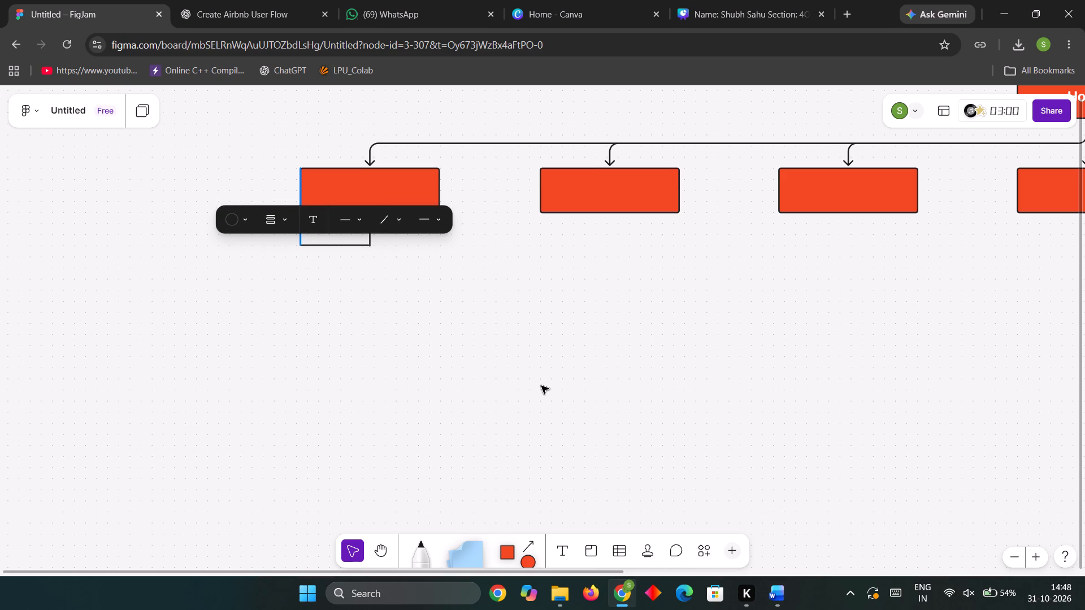
Nudge the horizontal line below the leftmost box slightly down and rightward so it joins the vertical line's lower end.
{"action": "key", "text": "Down"}
{"action": "key", "text": "Down"}
{"action": "key", "text": "Up"}
{"action": "left_click", "coordinate": [473, 339]}
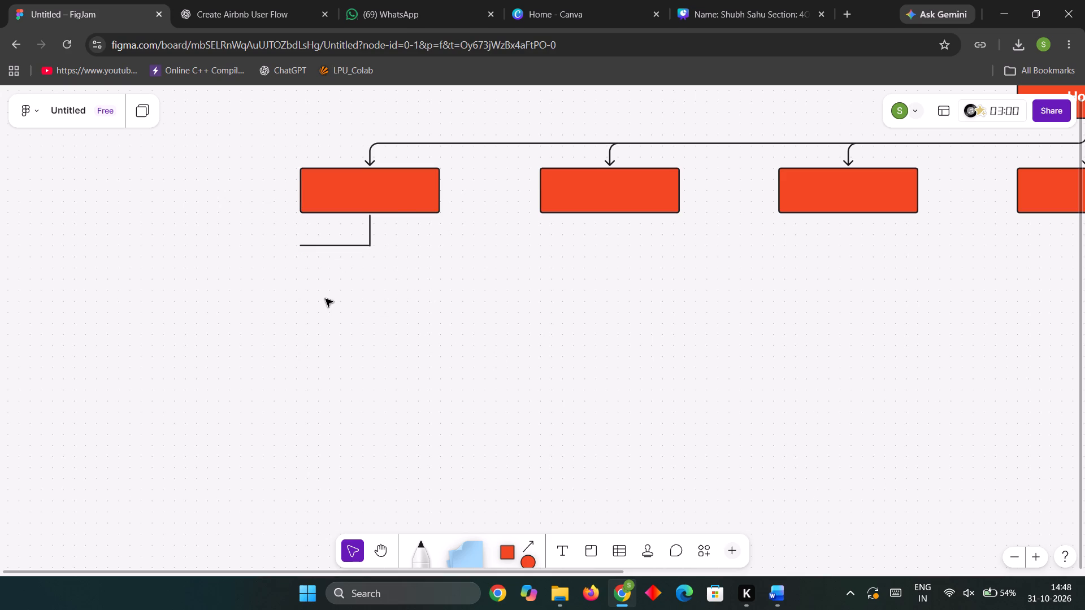
{"action": "scroll", "coordinate": [324, 295], "scroll_direction": "up", "scroll_amount": 6, "text": "ctrl"}
{"action": "left_click", "coordinate": [342, 203]}
{"action": "left_click", "coordinate": [342, 202]}
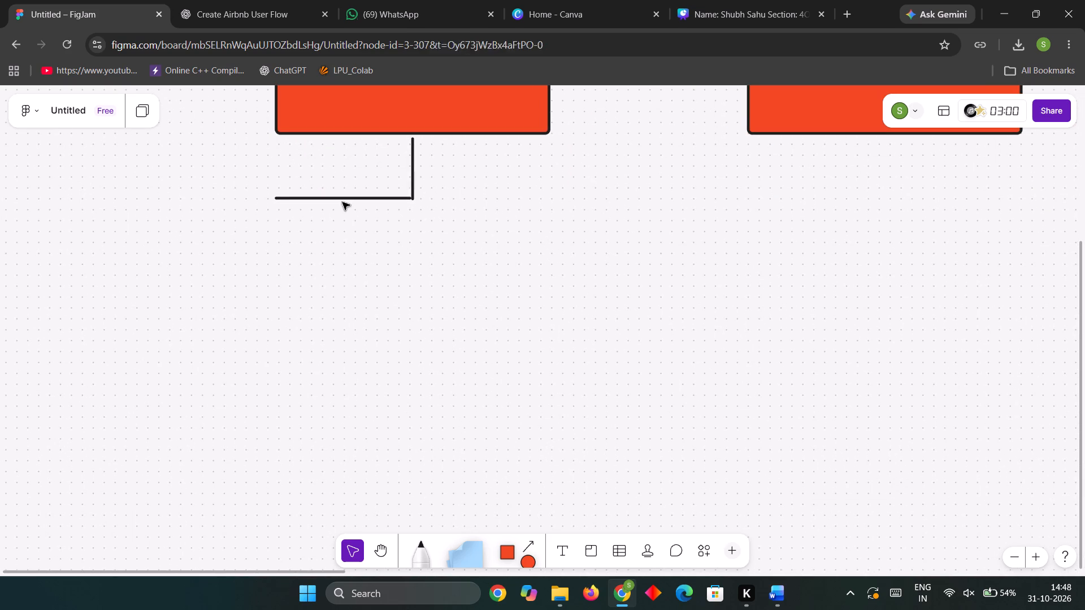
{"action": "key", "text": "Right"}
{"action": "key", "text": "Down"}
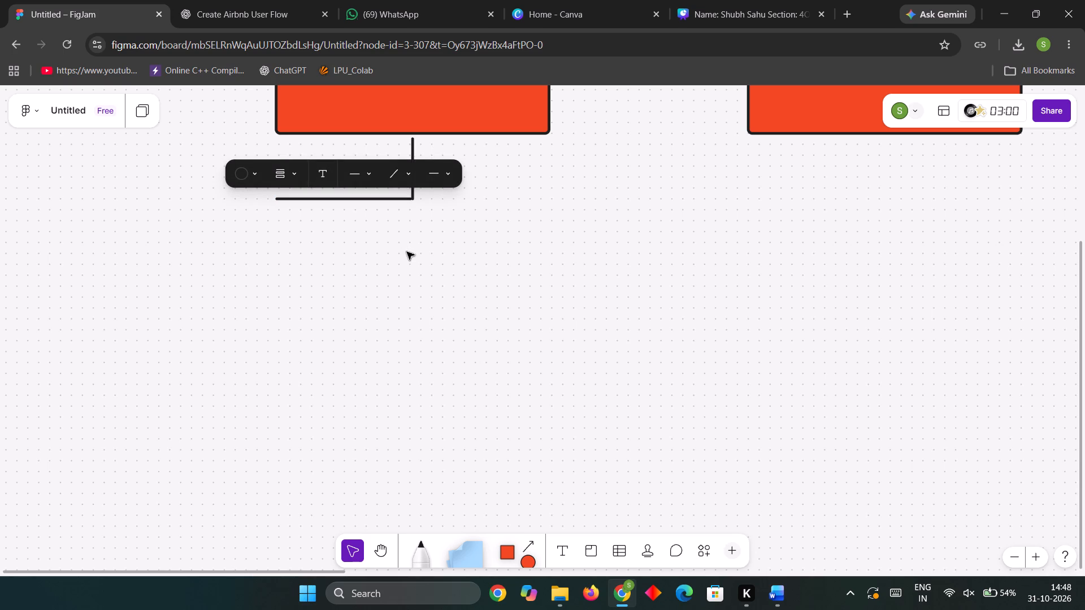
{"action": "key", "text": "Right"}
{"action": "key", "text": "Down"}
{"action": "key", "text": "Right"}
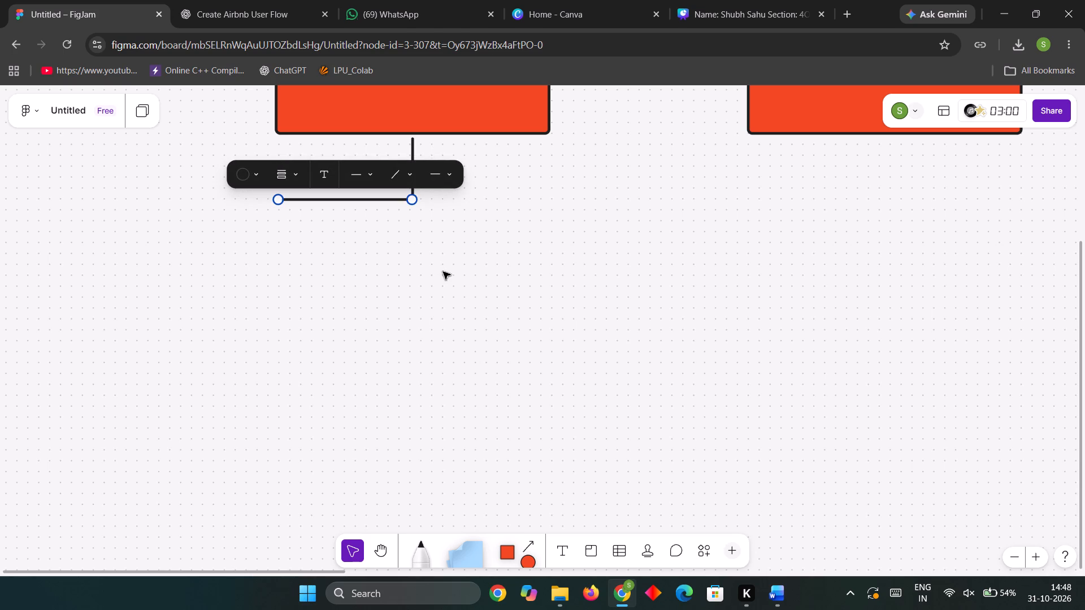
{"action": "left_click", "coordinate": [443, 272]}
{"action": "scroll", "coordinate": [697, 333], "scroll_direction": "down", "scroll_amount": 4, "text": "ctrl"}
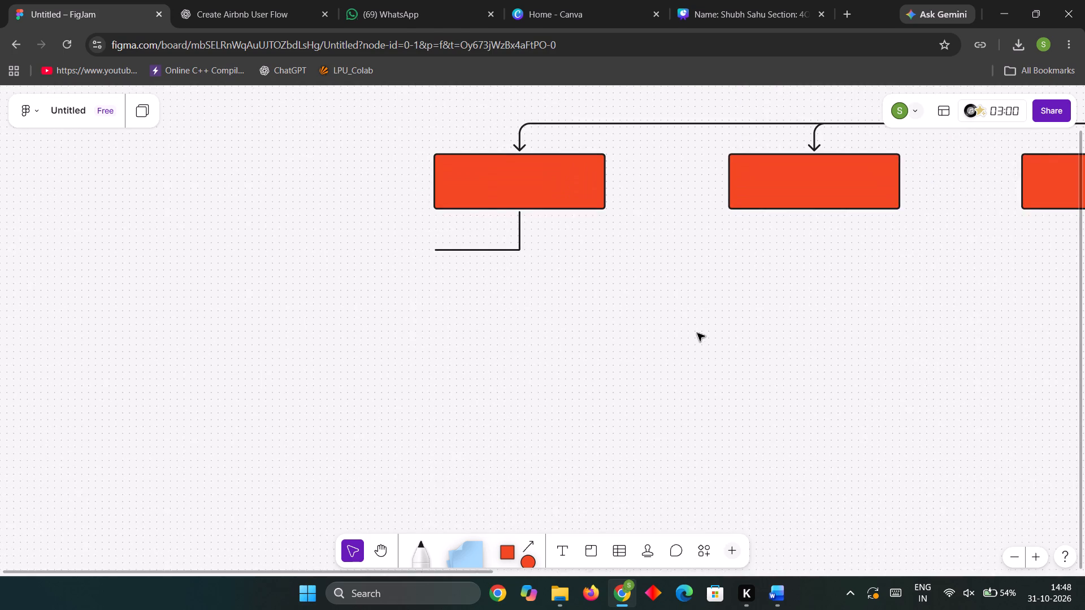
Draw a straight line without an arrowhead downward from the left end of the horizontal line below the leftmost box.
{"action": "scroll", "coordinate": [697, 333], "scroll_direction": "down", "scroll_amount": 2, "text": "ctrl"}
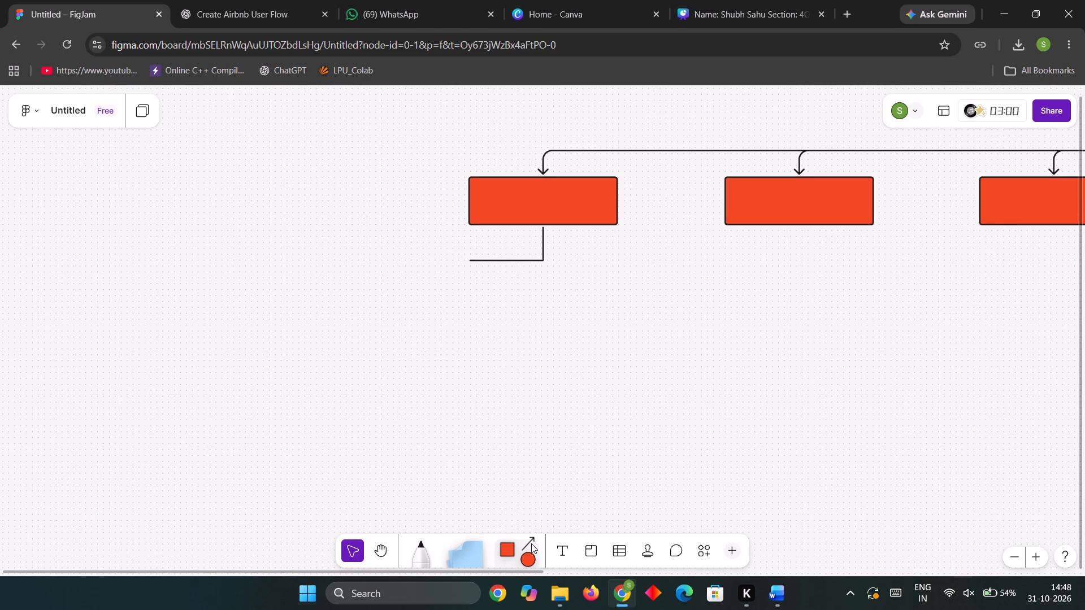
{"action": "left_click", "coordinate": [531, 543]}
{"action": "left_click", "coordinate": [474, 516]}
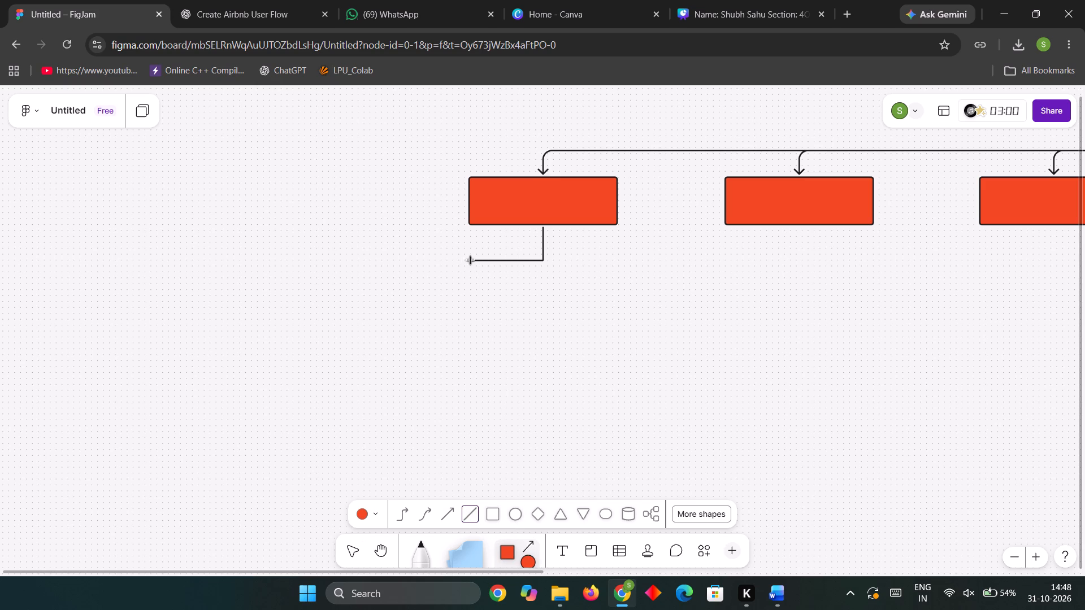
{"action": "scroll", "coordinate": [472, 295], "scroll_direction": "up", "scroll_amount": 14, "text": "ctrl"}
{"action": "scroll", "coordinate": [493, 289], "scroll_direction": "down", "scroll_amount": 2}
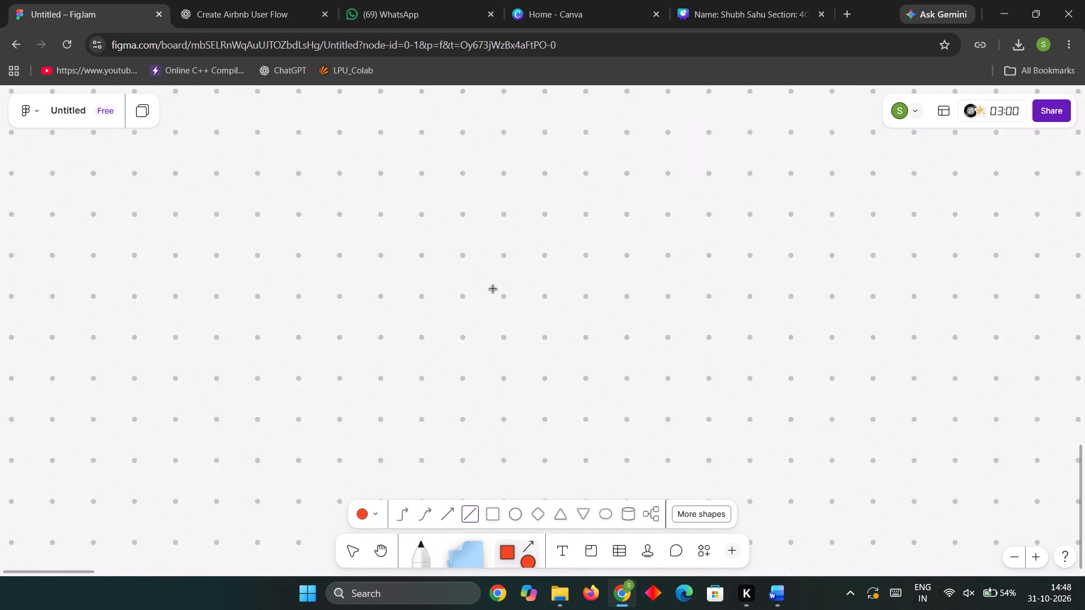
{"action": "scroll", "coordinate": [493, 289], "scroll_direction": "down", "scroll_amount": 4}
{"action": "scroll", "coordinate": [493, 289], "scroll_direction": "up", "scroll_amount": 5}
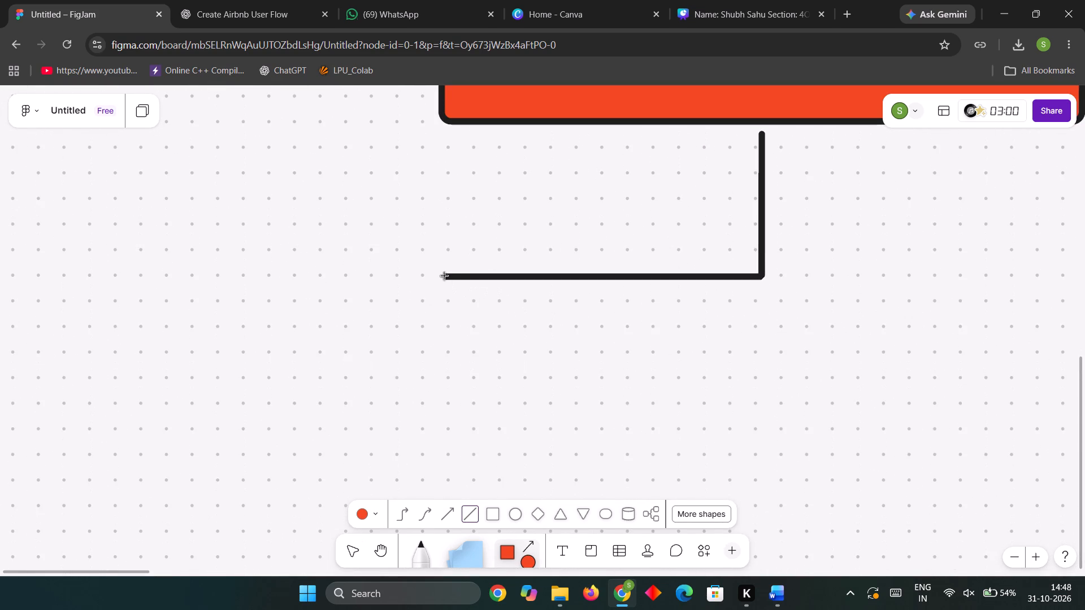
{"action": "left_click", "coordinate": [444, 276]}
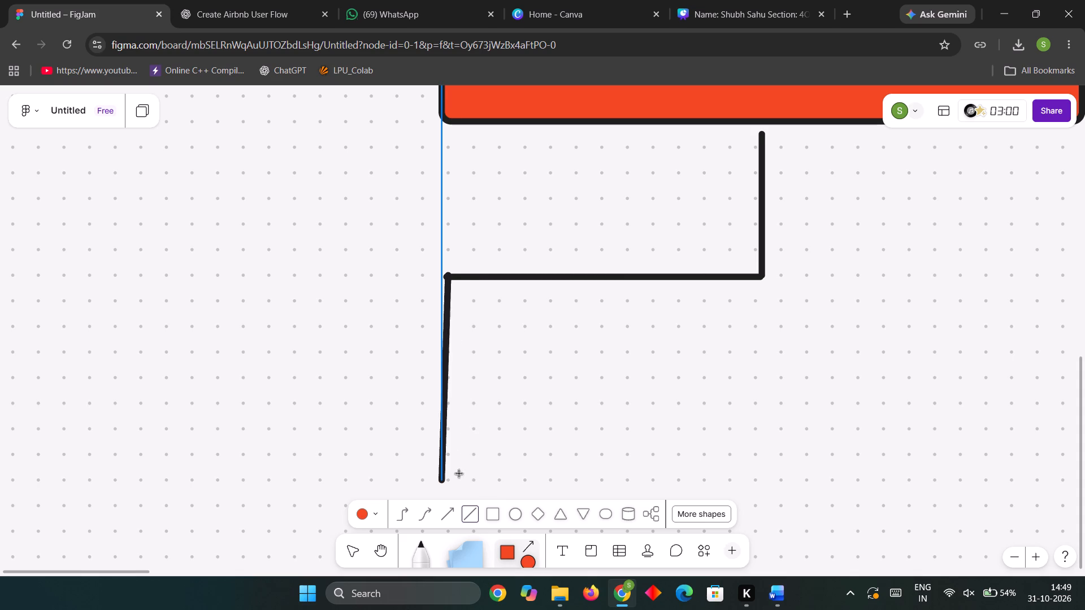
{"action": "scroll", "coordinate": [459, 479], "scroll_direction": "down", "scroll_amount": 4}
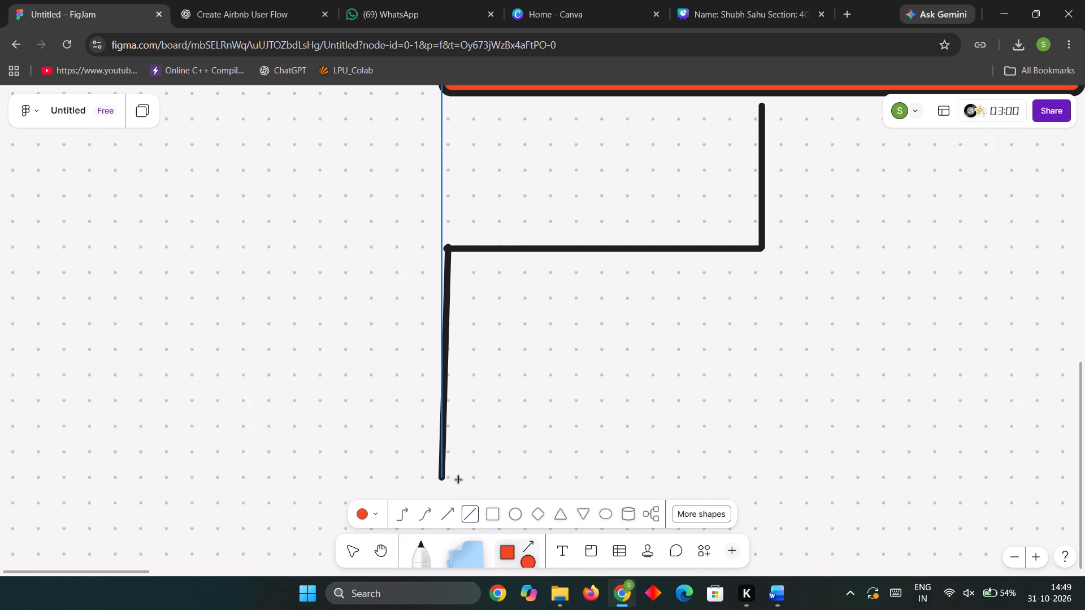
{"action": "scroll", "coordinate": [459, 480], "scroll_direction": "down", "scroll_amount": 2}
{"action": "left_click", "coordinate": [463, 480]}
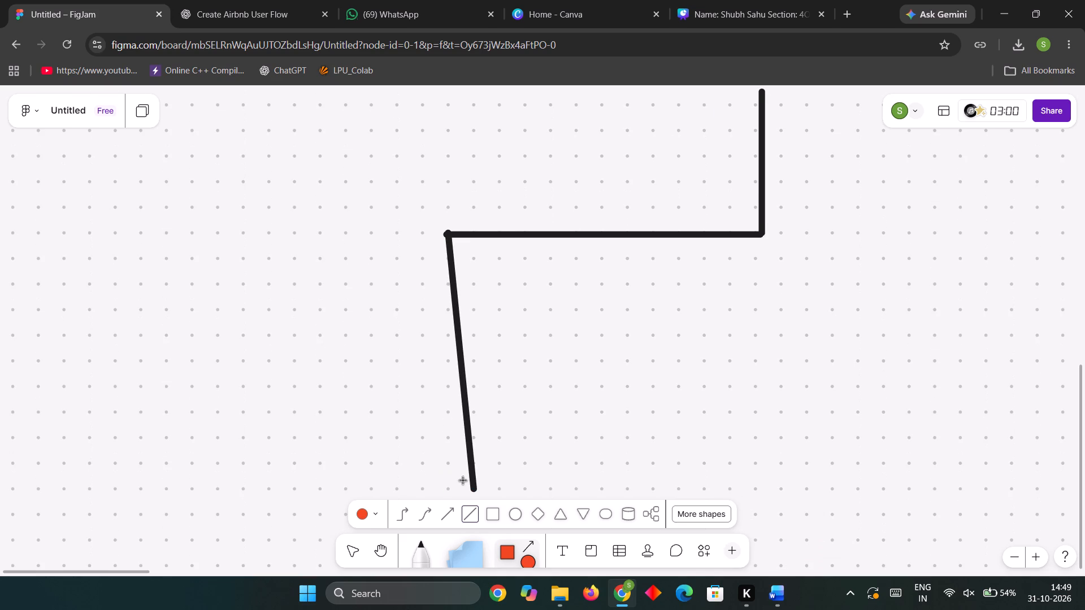
{"action": "key", "text": "Escape"}
{"action": "key", "text": "grave"}
{"action": "key", "text": "Escape"}
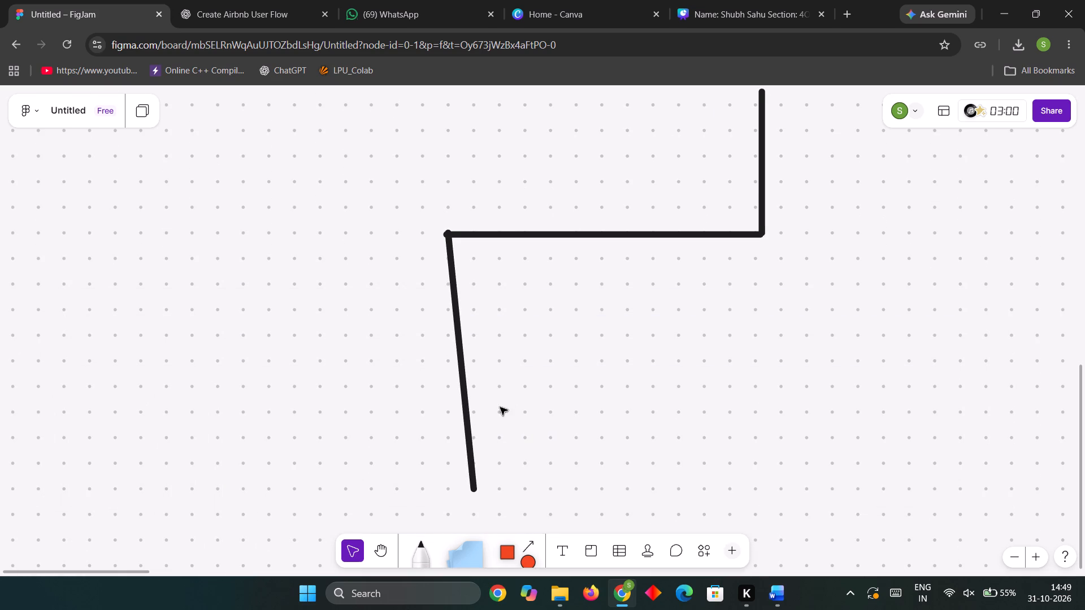
Nudge the new downward line slightly left and down so its top meets the horizontal line's left end.
{"action": "left_click", "coordinate": [466, 411]}
{"action": "key", "text": "Left"}
{"action": "key", "text": "Left"}
{"action": "key", "text": "Left"}
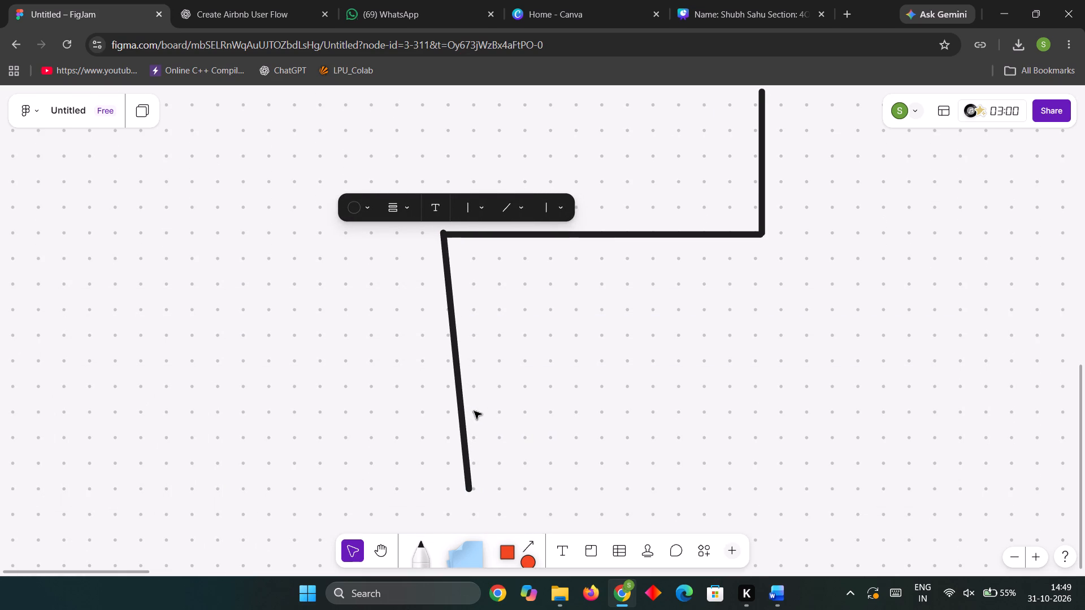
{"action": "key", "text": "Left"}
{"action": "key", "text": "Right"}
{"action": "key", "text": "Right"}
{"action": "key", "text": "Left"}
{"action": "key", "text": "Left"}
{"action": "key", "text": "Left"}
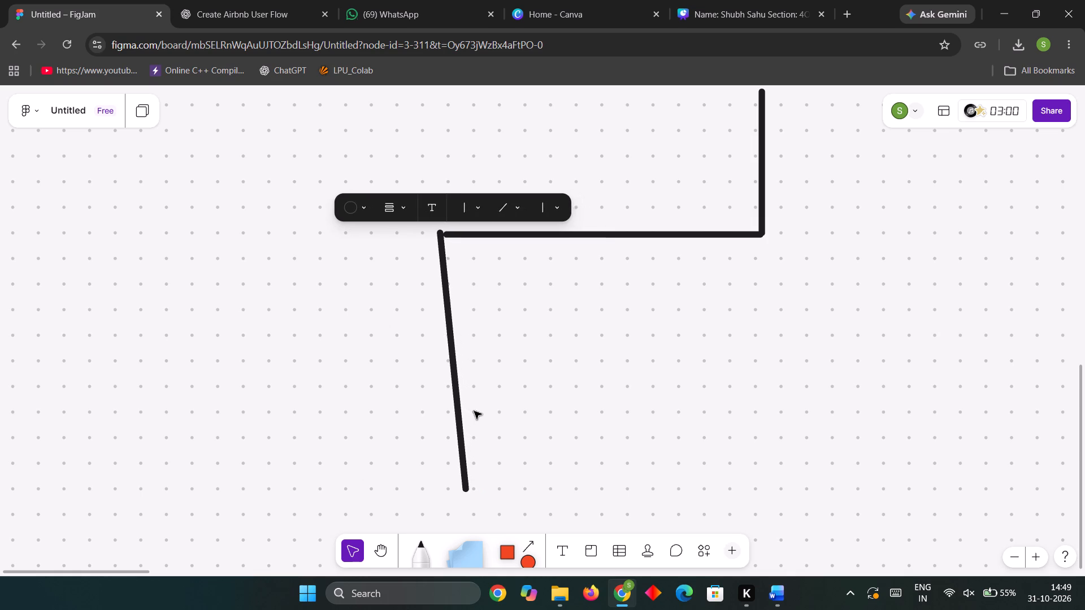
{"action": "key", "text": "Left"}
{"action": "key", "text": "Right"}
{"action": "key", "text": "Right"}
{"action": "key", "text": "Down"}
{"action": "key", "text": "Right"}
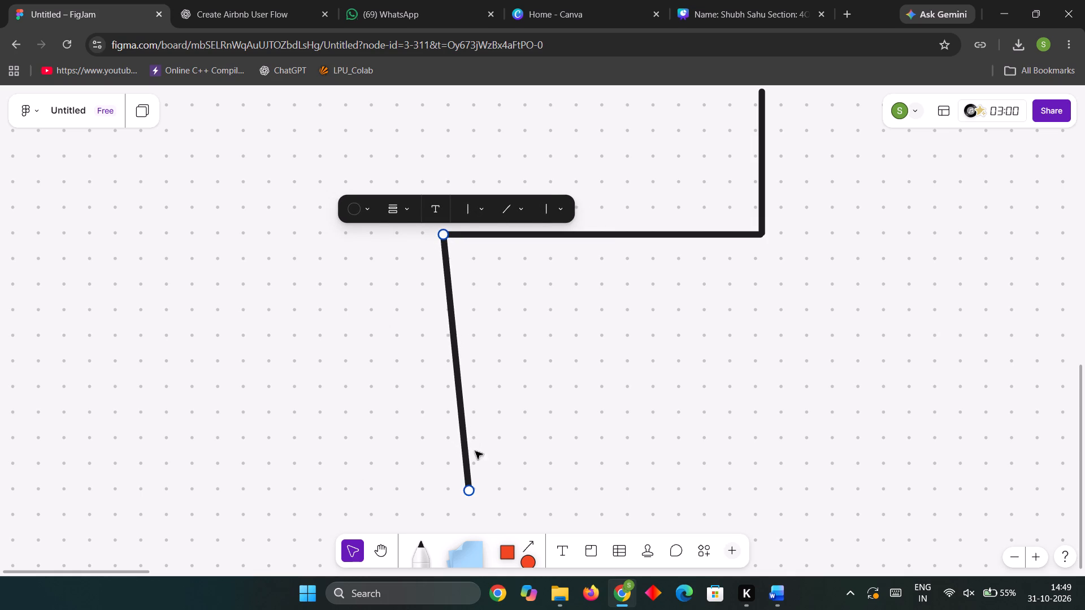
Move the downward line's lower end leftward to make the line exactly vertical.
{"action": "left_click_drag", "start_coordinate": [468, 493], "coordinate": [432, 494]}
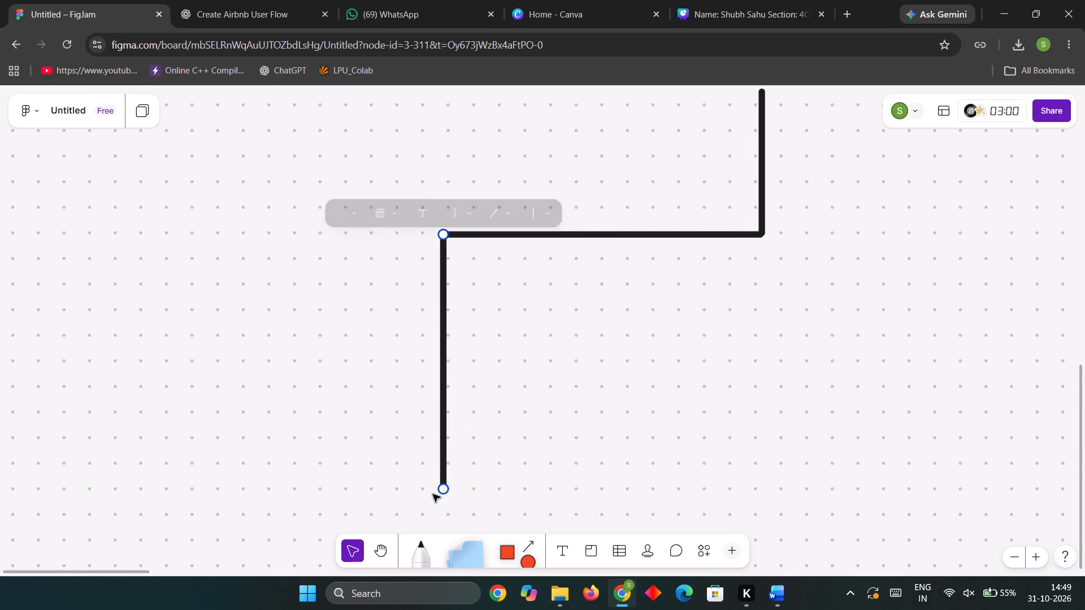
{"action": "left_click", "coordinate": [514, 464]}
Fine-tune the lower vertical line's position so its top forms a clean corner with the horizontal line's left end.
{"action": "scroll", "coordinate": [584, 426], "scroll_direction": "down", "scroll_amount": 3, "text": "ctrl"}
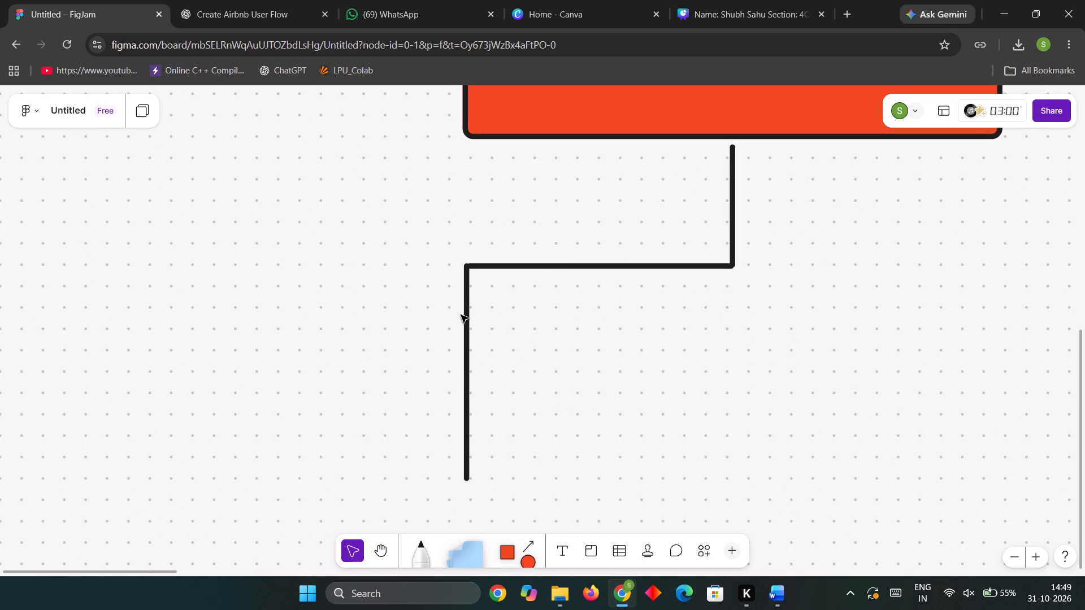
{"action": "left_click", "coordinate": [466, 319]}
{"action": "key", "text": "Left"}
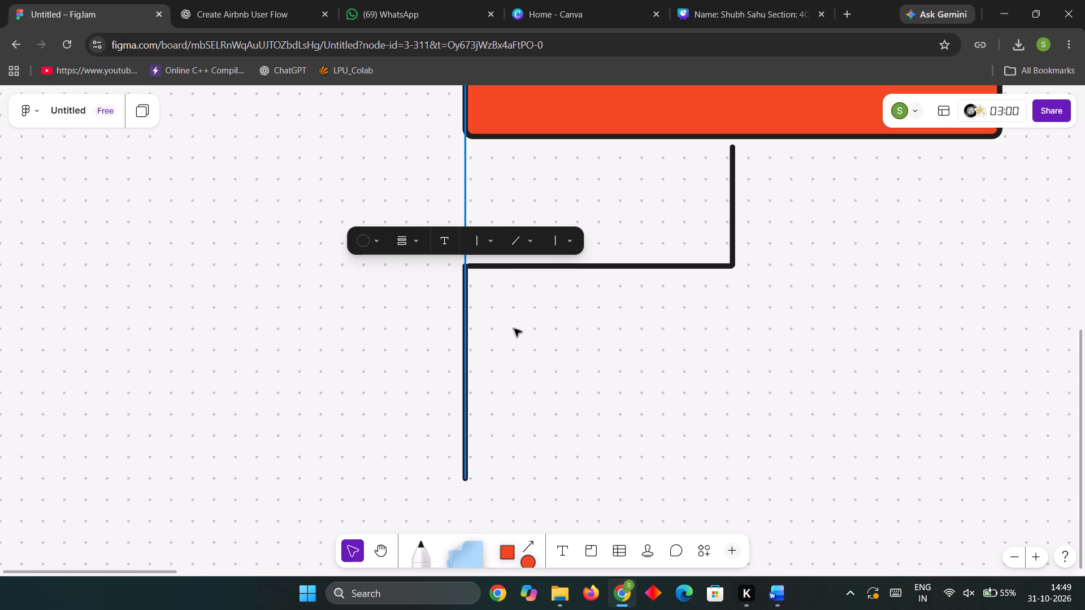
{"action": "key", "text": "Left"}
{"action": "key", "text": "Right"}
{"action": "key", "text": "Down"}
{"action": "key", "text": "Right"}
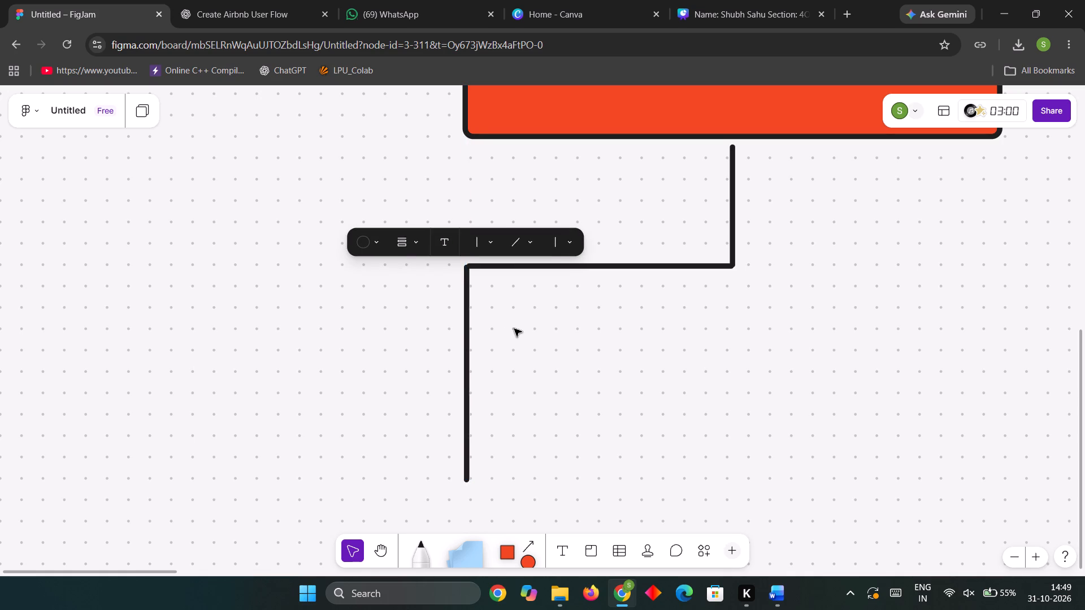
{"action": "key", "text": "Up"}
{"action": "key", "text": "Down"}
{"action": "key", "text": "Up"}
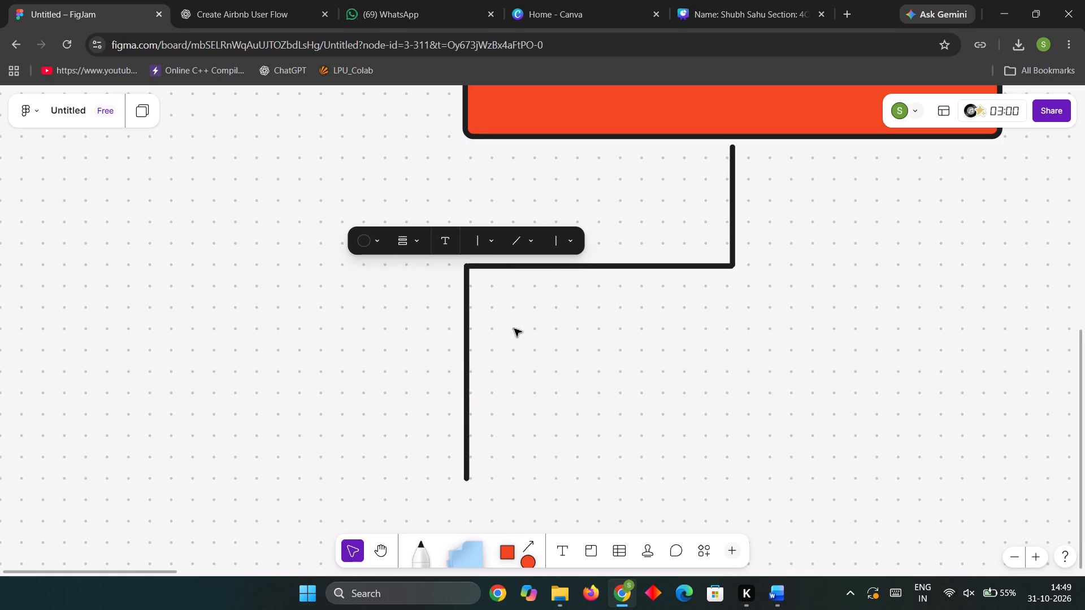
{"action": "left_click", "coordinate": [615, 337]}
Nudge the horizontal line slightly left to close the corner with the lower vertical line.
{"action": "scroll", "coordinate": [650, 358], "scroll_direction": "down", "scroll_amount": 1}
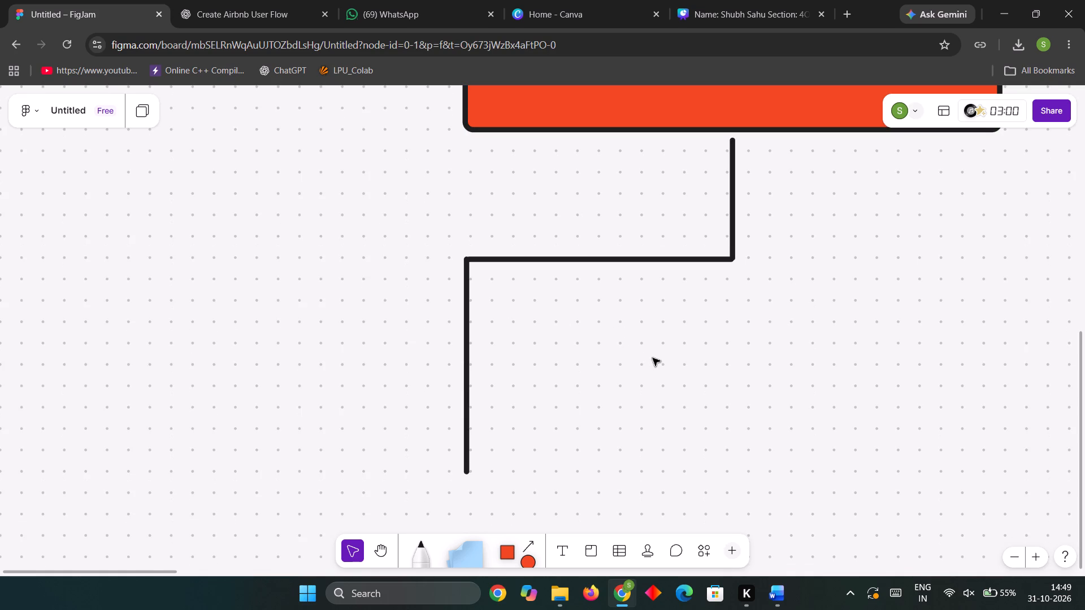
{"action": "scroll", "coordinate": [653, 358], "scroll_direction": "down", "scroll_amount": 4, "text": "ctrl"}
{"action": "scroll", "coordinate": [588, 342], "scroll_direction": "down", "scroll_amount": 4, "text": "ctrl"}
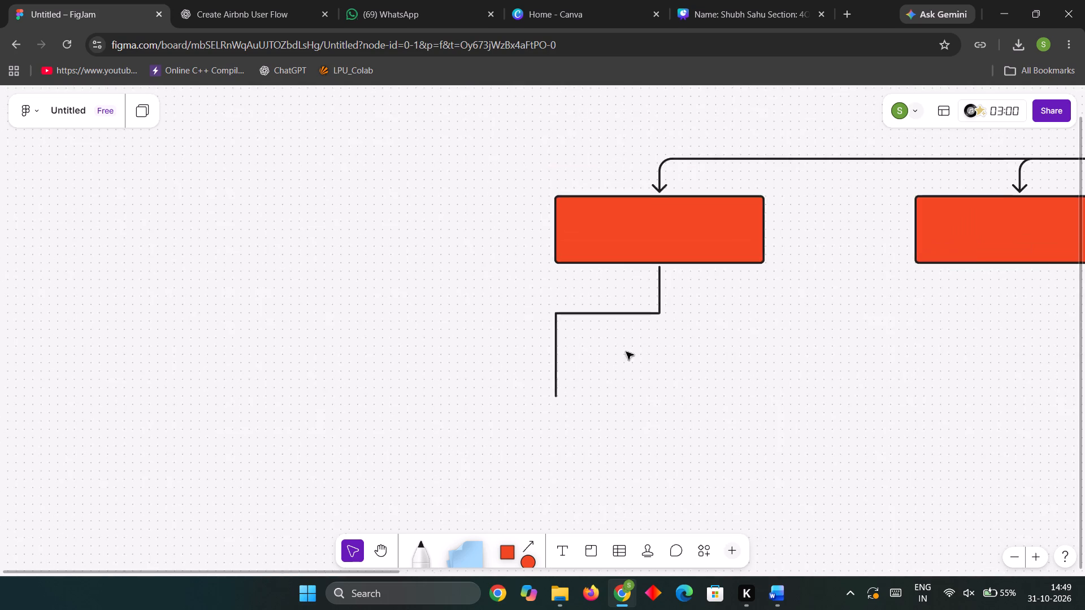
{"action": "scroll", "coordinate": [667, 371], "scroll_direction": "up", "scroll_amount": 14, "text": "ctrl"}
{"action": "scroll", "coordinate": [541, 303], "scroll_direction": "up", "scroll_amount": 8, "text": "ctrl"}
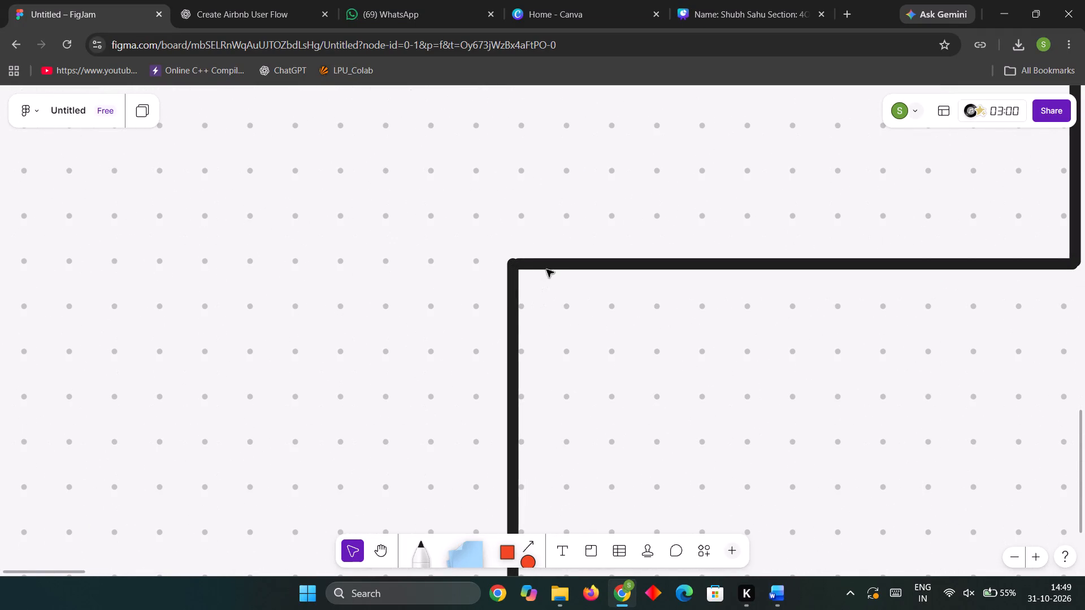
{"action": "left_click", "coordinate": [554, 264]}
{"action": "key", "text": "Left"}
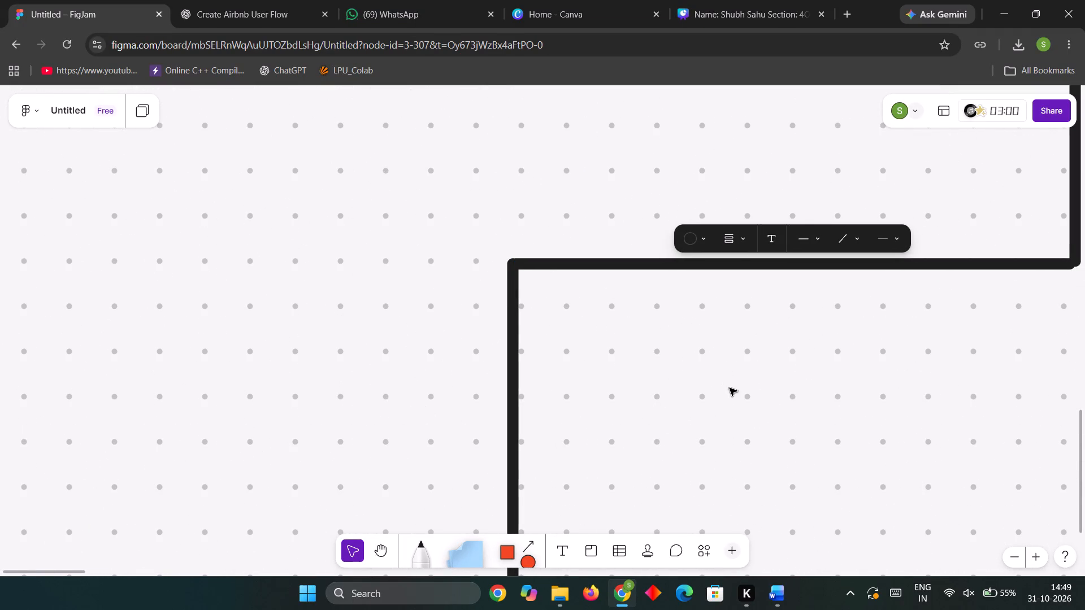
{"action": "left_click", "coordinate": [734, 389]}
Try to extend the horizontal line's right end to meet the lower end of the short vertical line under the box.
{"action": "scroll", "coordinate": [771, 417], "scroll_direction": "down", "scroll_amount": 3, "text": "ctrl"}
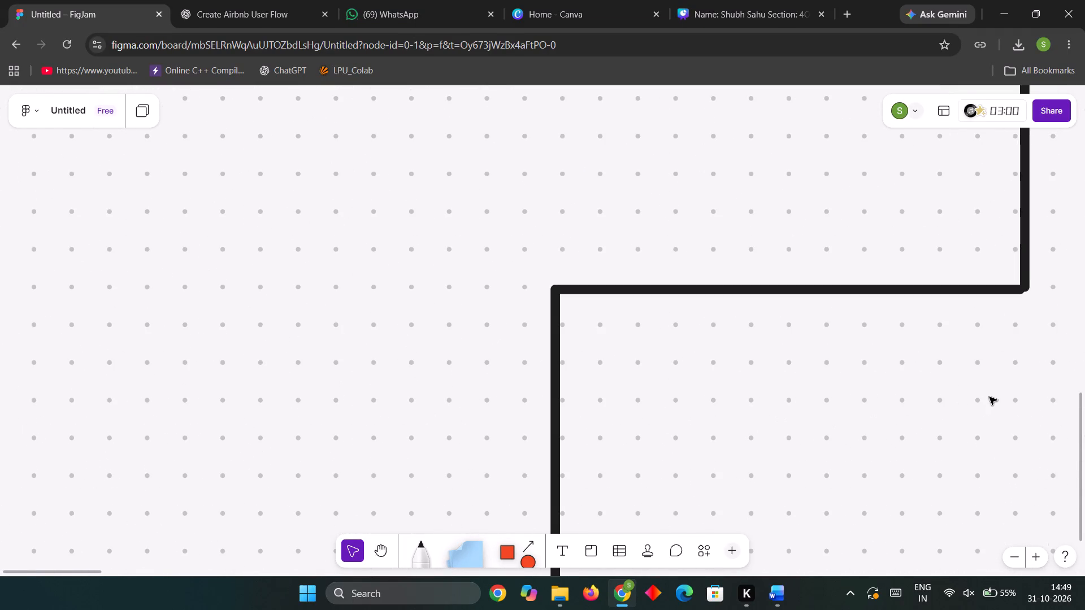
{"action": "scroll", "coordinate": [989, 397], "scroll_direction": "down", "scroll_amount": 4, "text": "ctrl"}
{"action": "key", "text": "Right"}
{"action": "key", "text": "Right"}
{"action": "key", "text": "Right"}
{"action": "key", "text": "Right"}
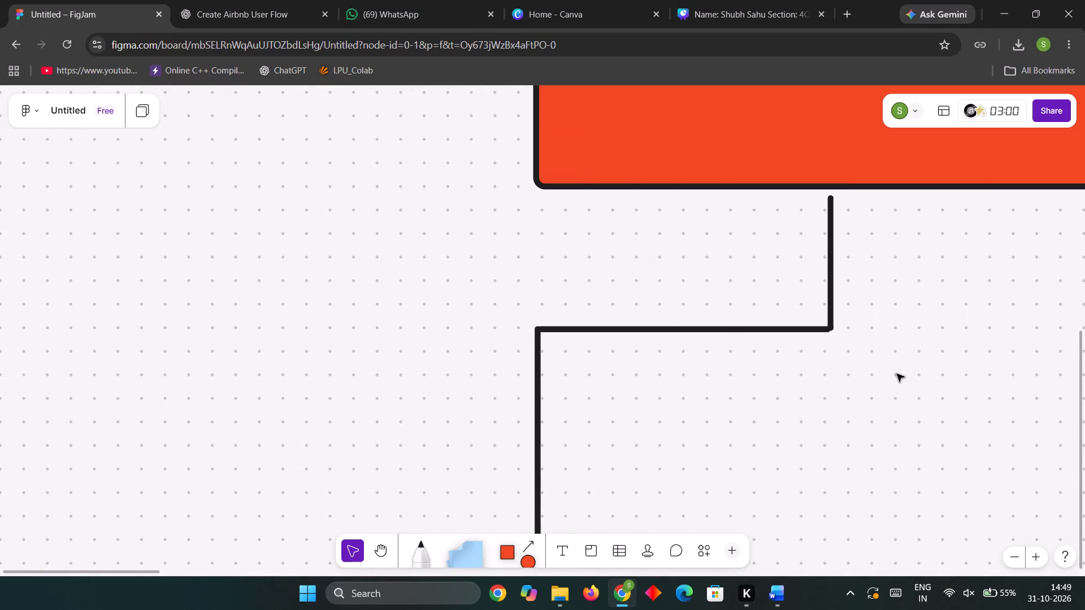
{"action": "key", "text": "Up"}
{"action": "key", "text": "Right"}
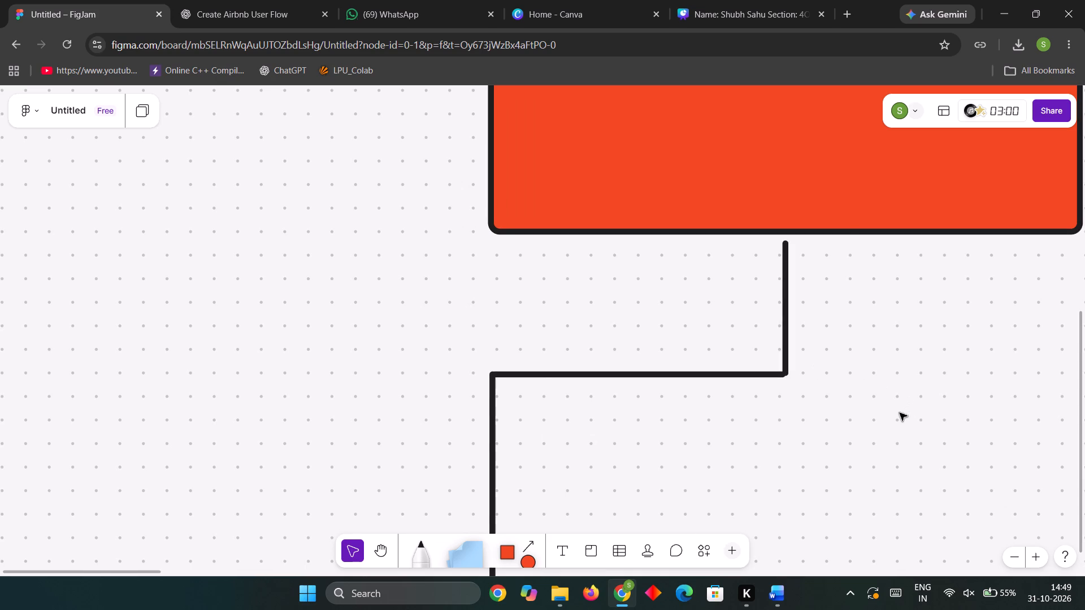
{"action": "scroll", "coordinate": [900, 413], "scroll_direction": "up", "scroll_amount": 4, "text": "ctrl"}
{"action": "scroll", "coordinate": [737, 380], "scroll_direction": "up", "scroll_amount": 4, "text": "ctrl"}
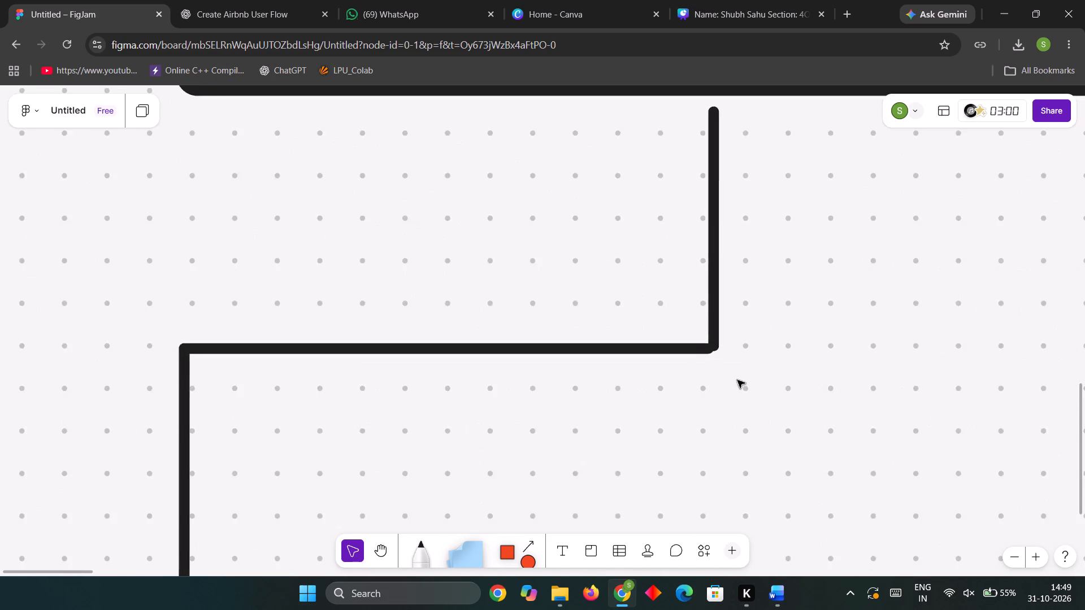
{"action": "scroll", "coordinate": [737, 380], "scroll_direction": "up", "scroll_amount": 5, "text": "ctrl"}
{"action": "left_click", "coordinate": [680, 353]}
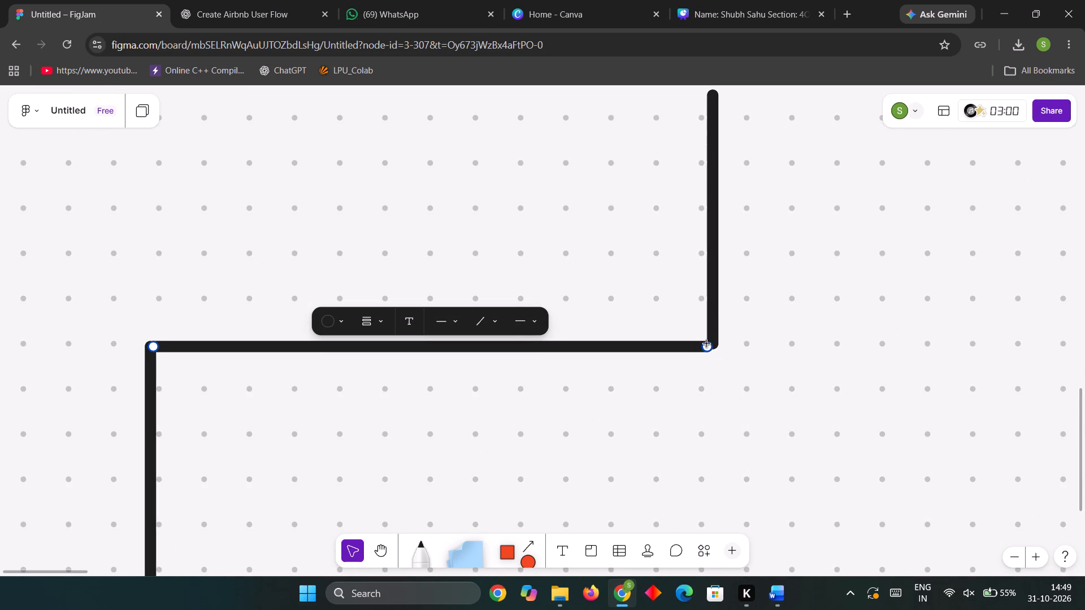
{"action": "left_click_drag", "start_coordinate": [707, 347], "coordinate": [721, 348]}
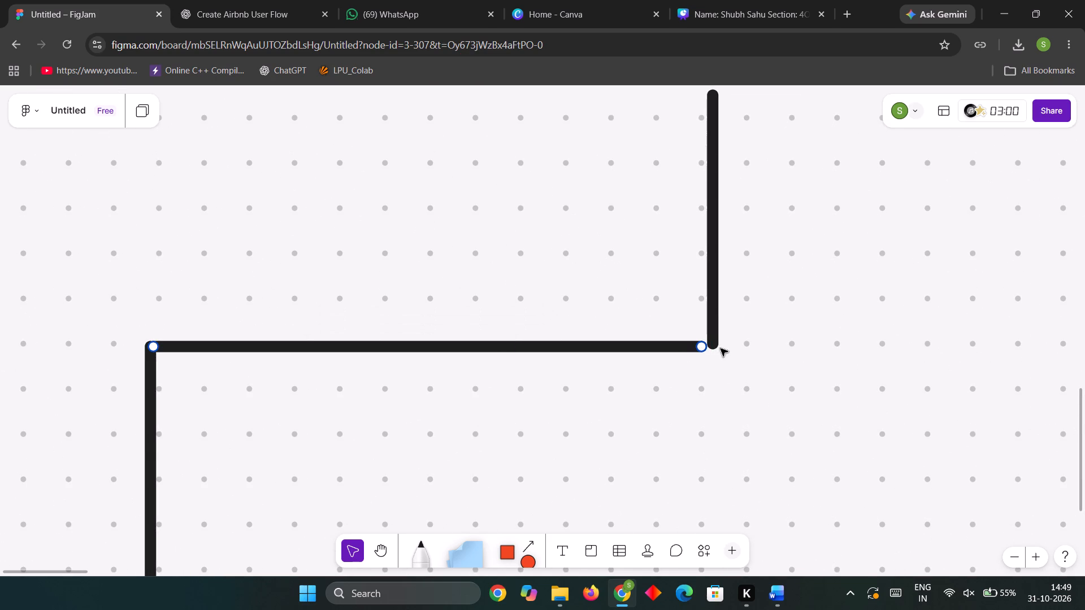
{"action": "left_click_drag", "start_coordinate": [721, 348], "coordinate": [722, 348]}
{"action": "left_click_drag", "start_coordinate": [700, 348], "coordinate": [713, 348]}
{"action": "left_click_drag", "start_coordinate": [704, 348], "coordinate": [714, 347]}
{"action": "left_click_drag", "start_coordinate": [704, 347], "coordinate": [711, 346]}
{"action": "key", "text": "Escape"}
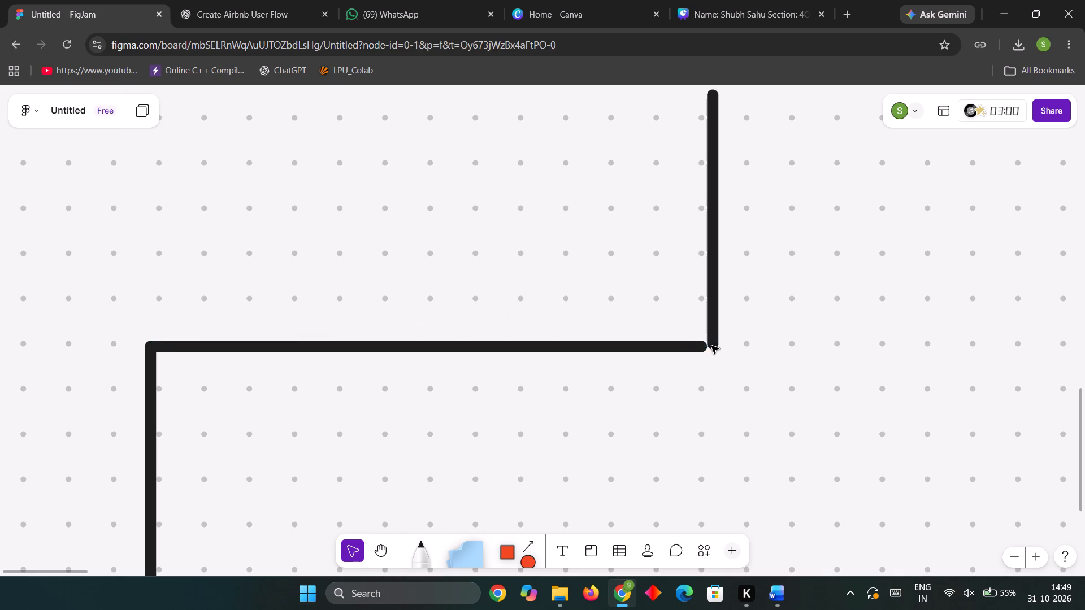
{"action": "left_click", "coordinate": [703, 345]}
{"action": "left_click_drag", "start_coordinate": [704, 345], "coordinate": [717, 347]}
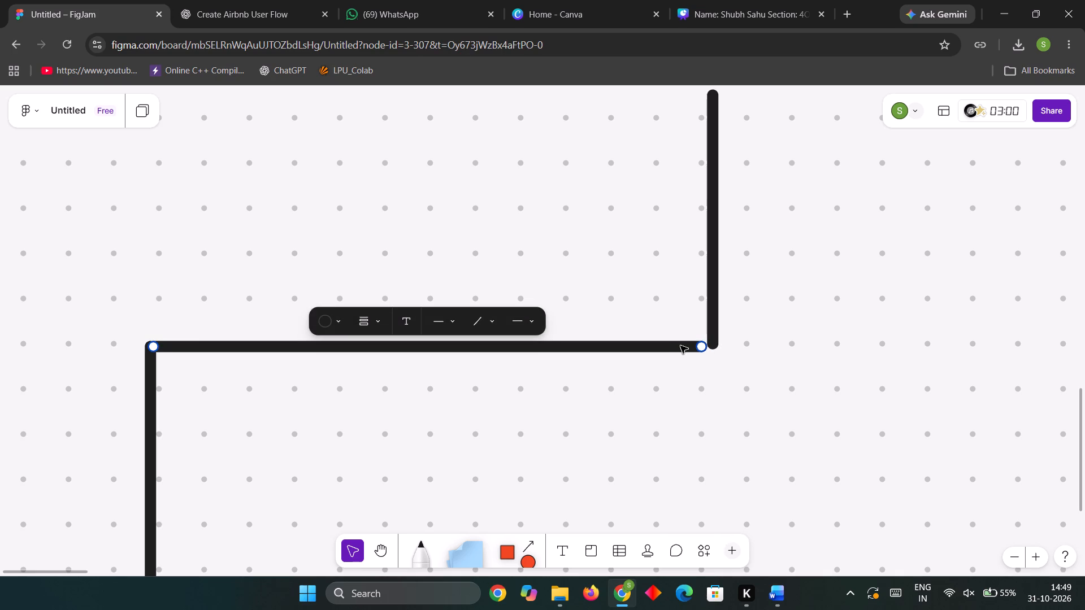
{"action": "key", "text": "Escape"}
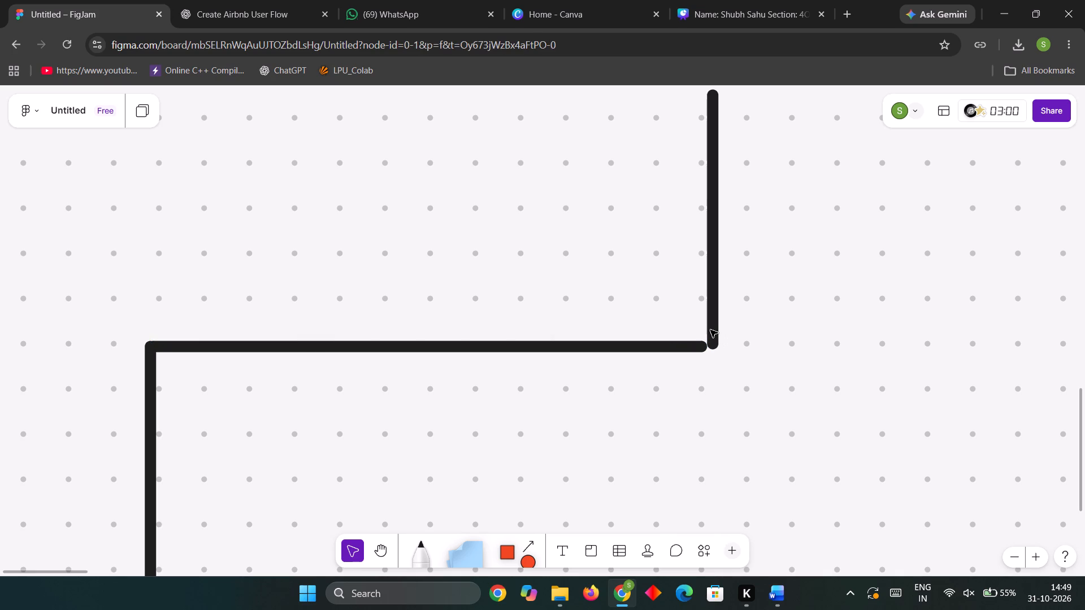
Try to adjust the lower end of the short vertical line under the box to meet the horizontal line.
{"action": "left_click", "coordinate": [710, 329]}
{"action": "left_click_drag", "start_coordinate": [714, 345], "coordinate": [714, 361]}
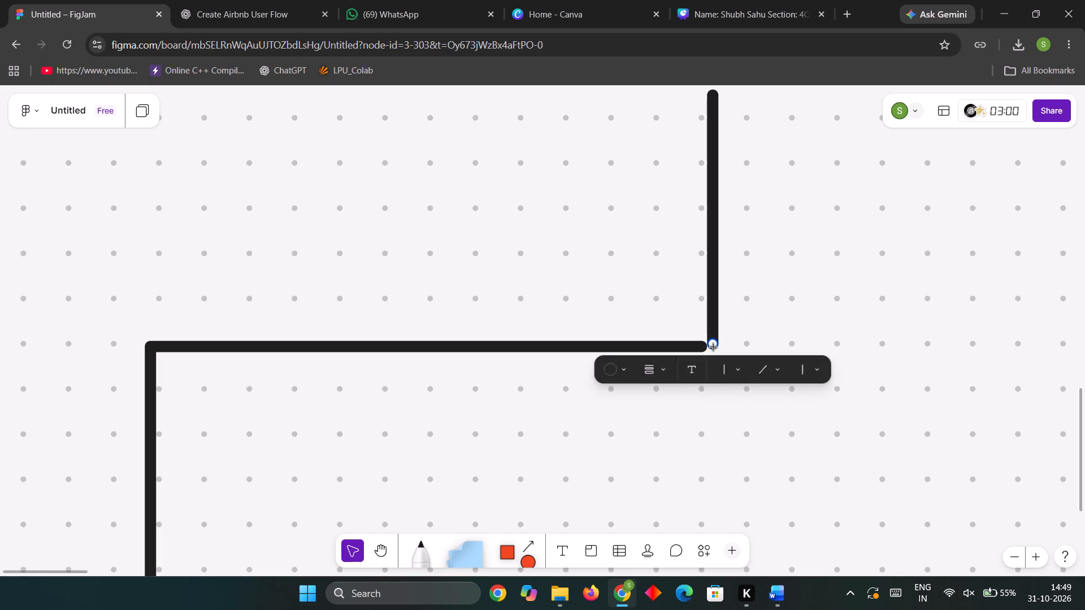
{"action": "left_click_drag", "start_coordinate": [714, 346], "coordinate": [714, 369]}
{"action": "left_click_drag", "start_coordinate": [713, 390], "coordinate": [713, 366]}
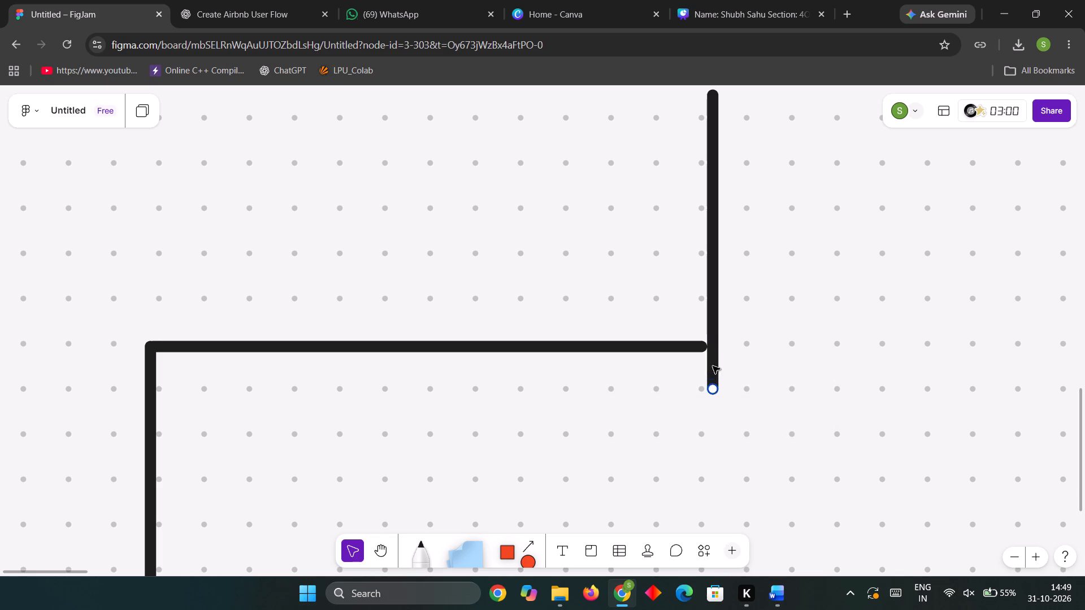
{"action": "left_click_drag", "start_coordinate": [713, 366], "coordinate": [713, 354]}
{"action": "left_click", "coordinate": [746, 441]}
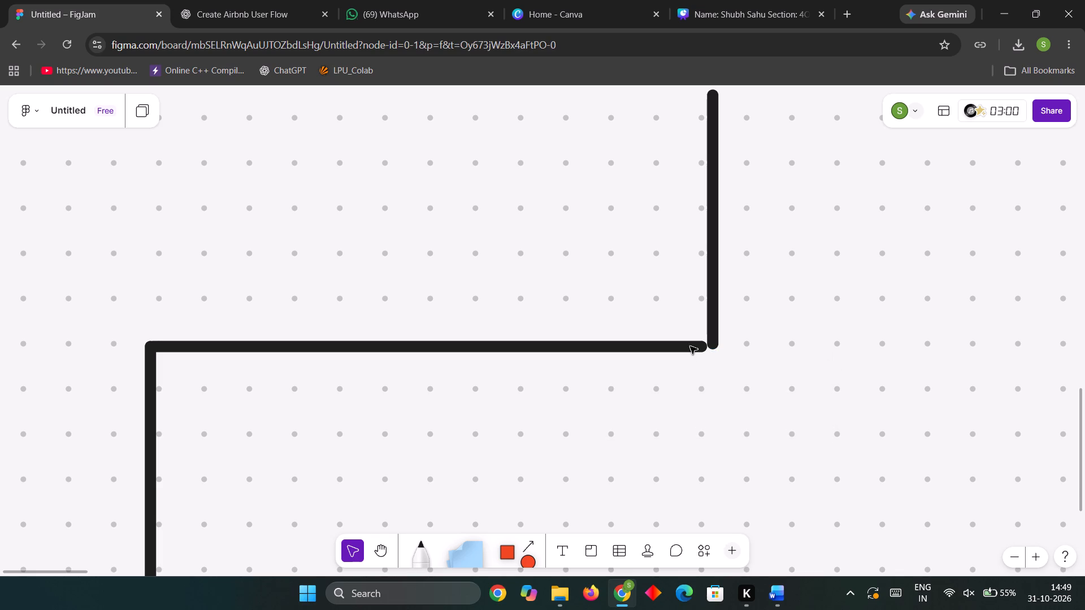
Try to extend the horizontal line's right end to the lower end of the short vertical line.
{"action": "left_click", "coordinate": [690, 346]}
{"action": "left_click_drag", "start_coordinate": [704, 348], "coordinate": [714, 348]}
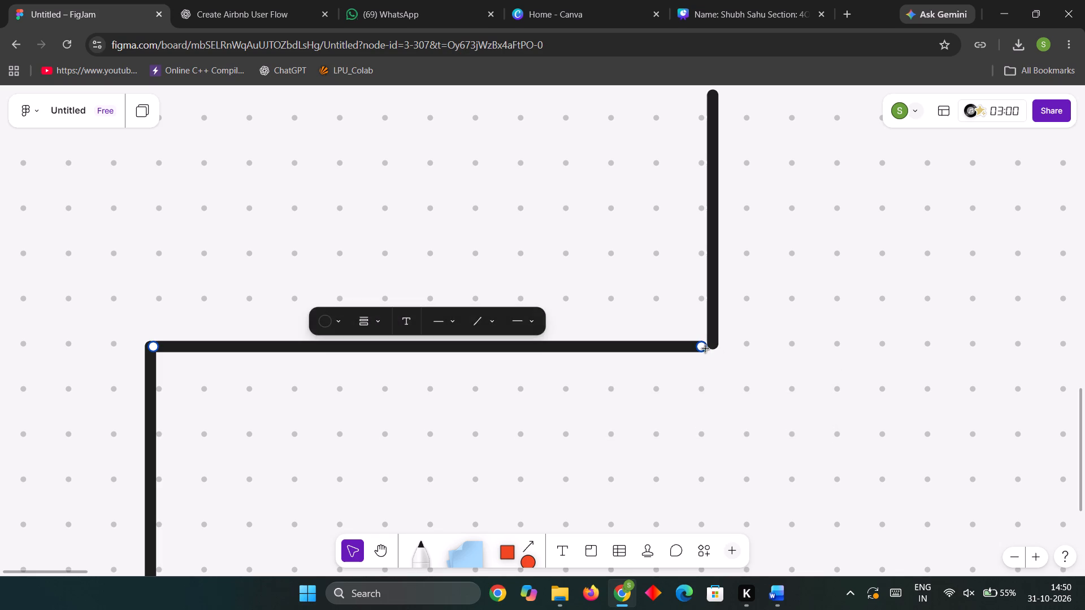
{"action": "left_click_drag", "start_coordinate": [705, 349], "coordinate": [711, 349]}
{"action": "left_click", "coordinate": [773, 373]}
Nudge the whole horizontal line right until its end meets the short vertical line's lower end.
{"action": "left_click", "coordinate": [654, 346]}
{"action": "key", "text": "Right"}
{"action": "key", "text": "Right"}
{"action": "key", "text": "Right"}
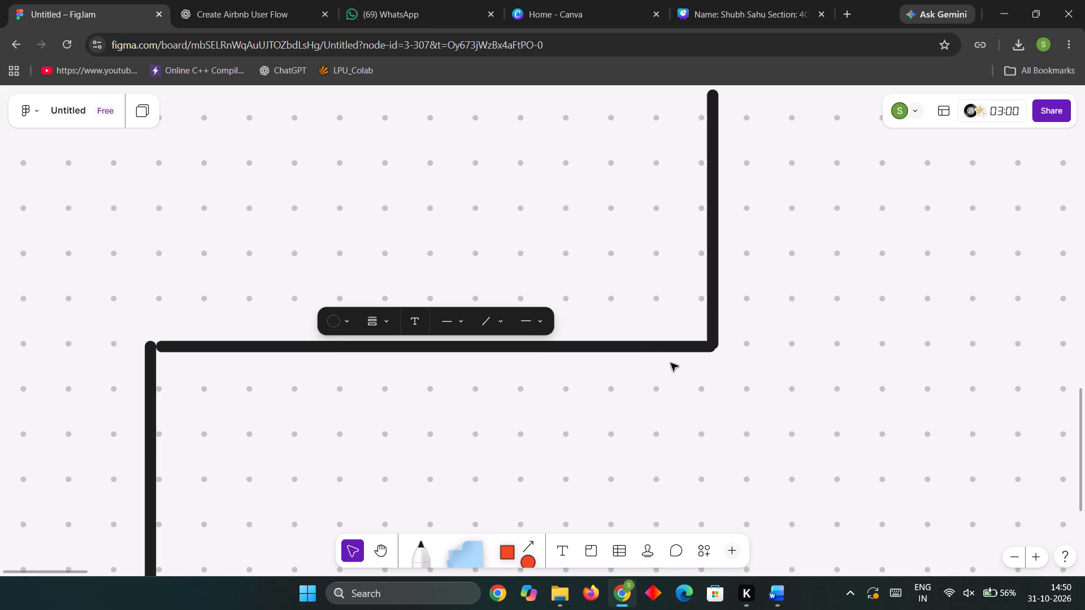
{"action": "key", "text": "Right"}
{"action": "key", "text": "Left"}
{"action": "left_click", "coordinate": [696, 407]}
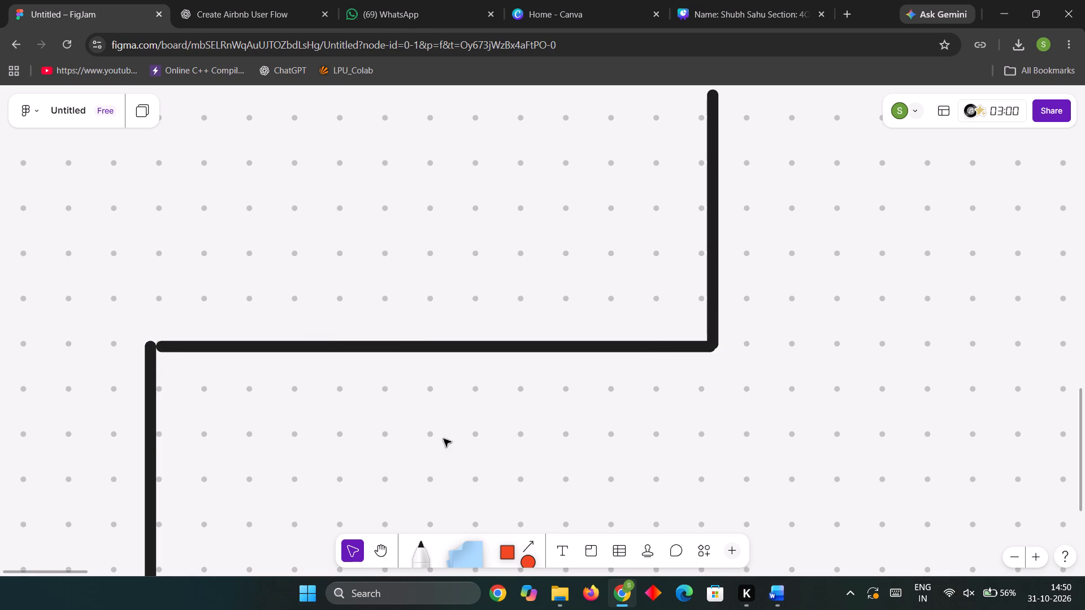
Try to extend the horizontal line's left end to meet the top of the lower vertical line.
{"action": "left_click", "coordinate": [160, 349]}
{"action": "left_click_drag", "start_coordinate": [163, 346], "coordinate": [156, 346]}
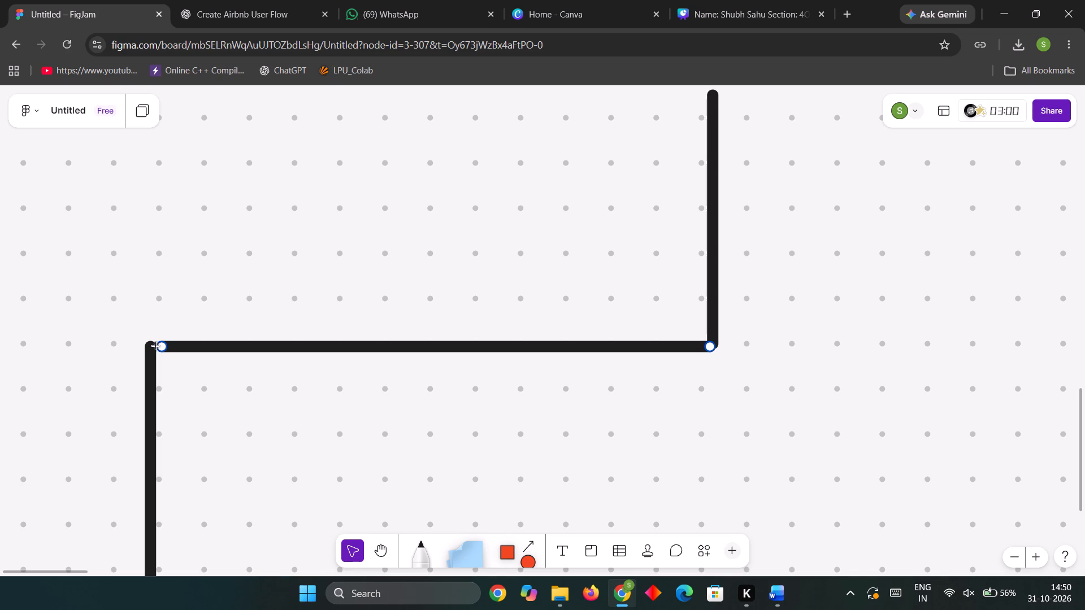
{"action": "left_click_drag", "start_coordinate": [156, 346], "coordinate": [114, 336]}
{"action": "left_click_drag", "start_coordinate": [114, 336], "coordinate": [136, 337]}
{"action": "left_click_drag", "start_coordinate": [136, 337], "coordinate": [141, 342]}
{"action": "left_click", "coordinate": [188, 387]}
Nudge the lower vertical line sideways until it aligns with the left edge of the red box above.
{"action": "scroll", "coordinate": [315, 397], "scroll_direction": "down", "scroll_amount": 3, "text": "ctrl"}
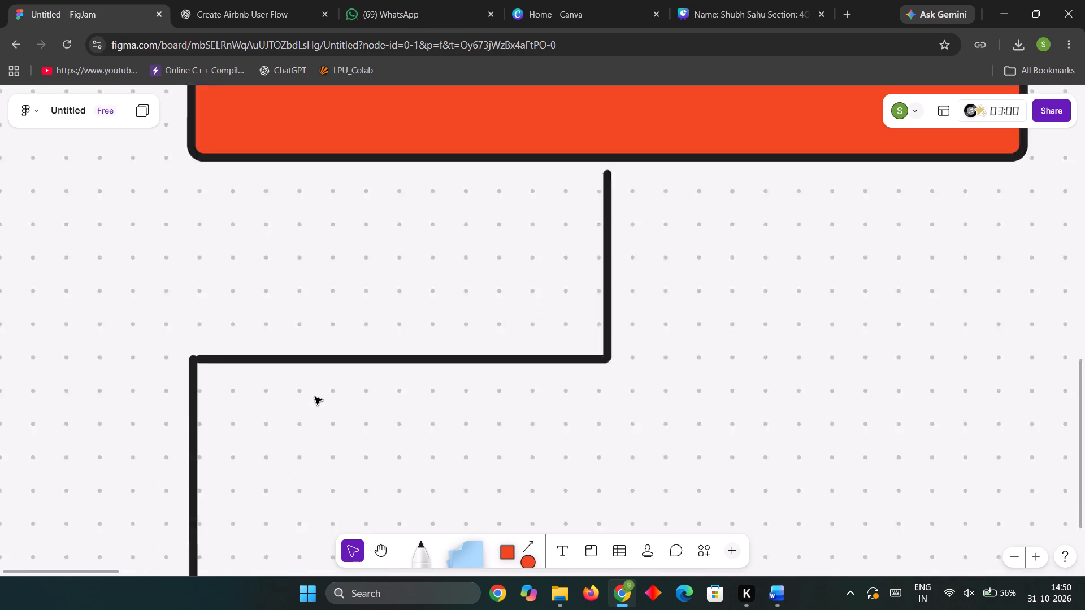
{"action": "scroll", "coordinate": [315, 397], "scroll_direction": "down", "scroll_amount": 5, "text": "ctrl"}
{"action": "left_click", "coordinate": [228, 432]}
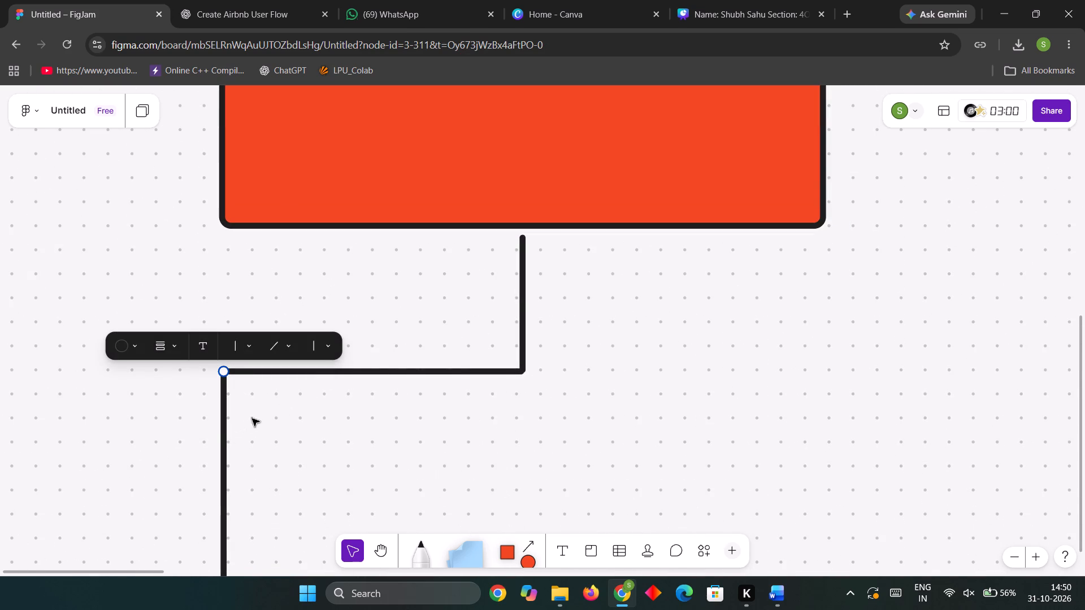
{"action": "key", "text": "Left"}
{"action": "key", "text": "Right"}
{"action": "key", "text": "Right"}
{"action": "key", "text": "Right"}
{"action": "key", "text": "Right"}
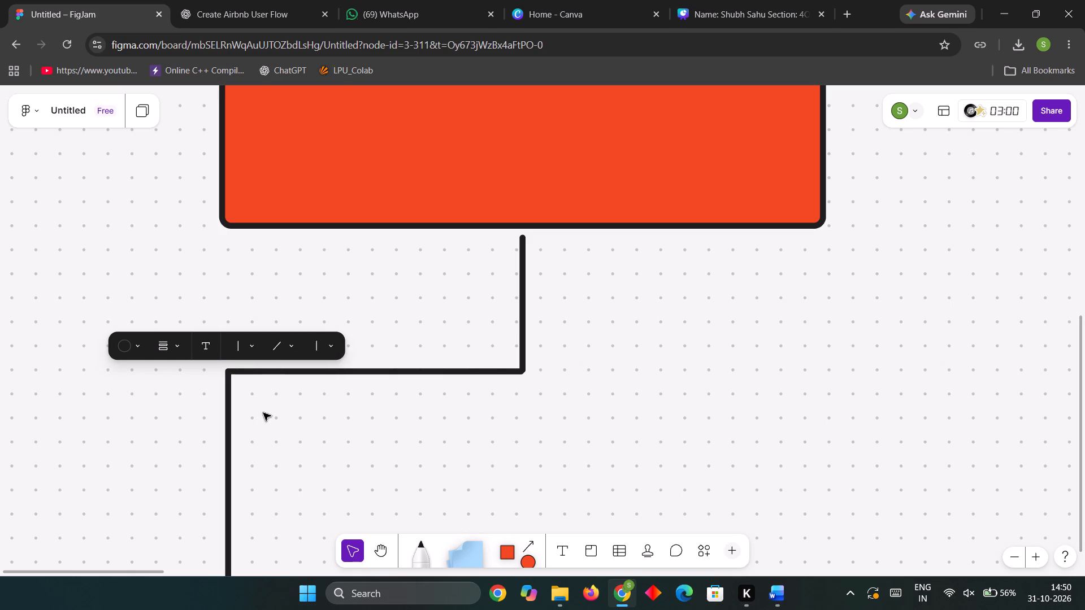
{"action": "key", "text": "Left"}
{"action": "key", "text": "Left"}
{"action": "key", "text": "Left"}
{"action": "key", "text": "Left"}
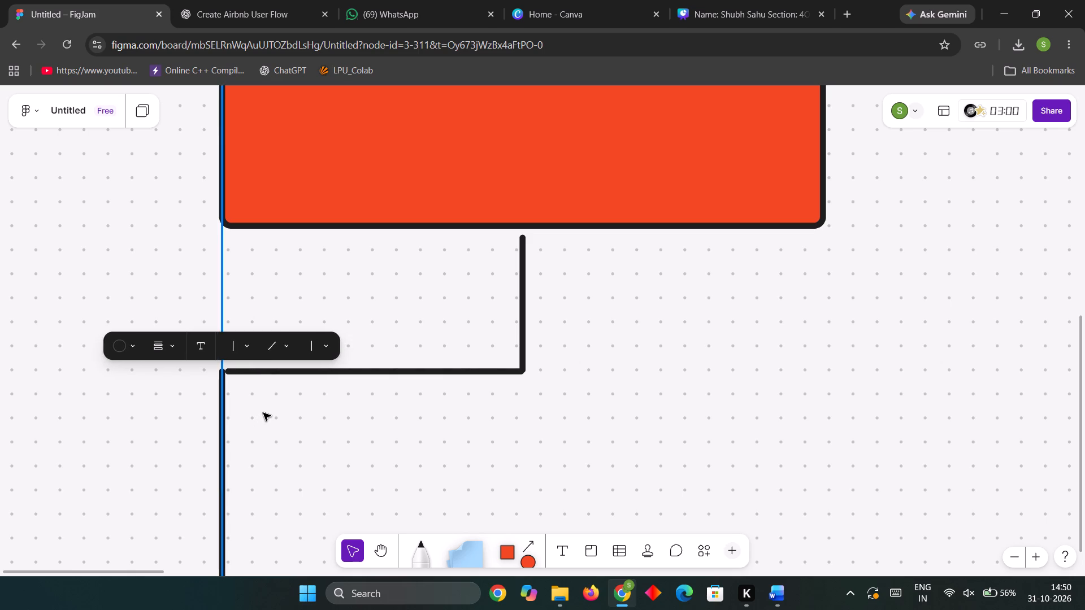
{"action": "left_click", "coordinate": [265, 411]}
Delete the horizontal line between the two vertical lines.
{"action": "left_click", "coordinate": [261, 371]}
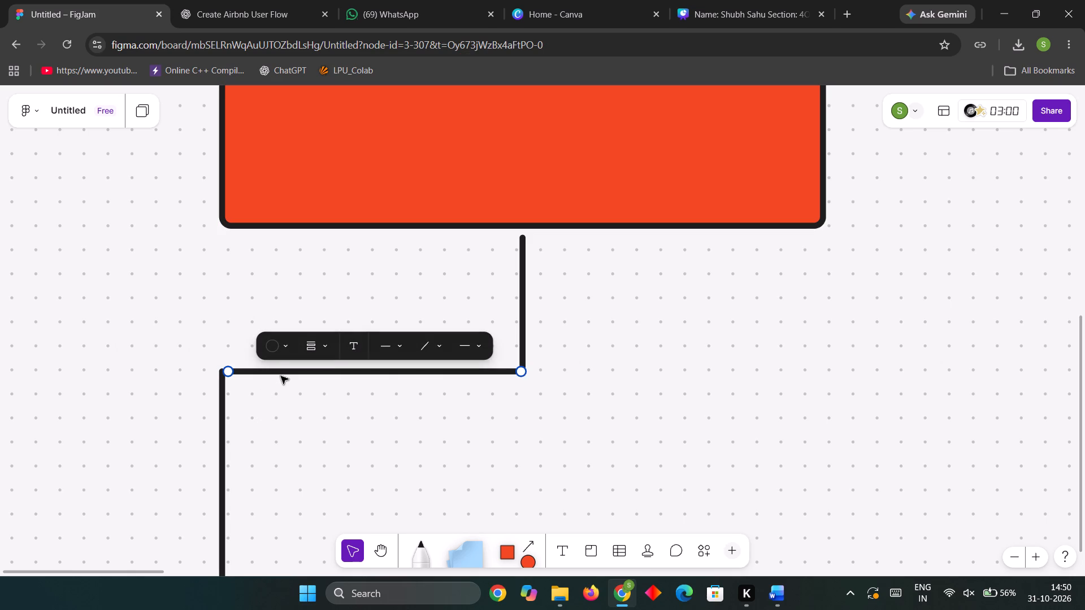
{"action": "key", "text": "BackSpace"}
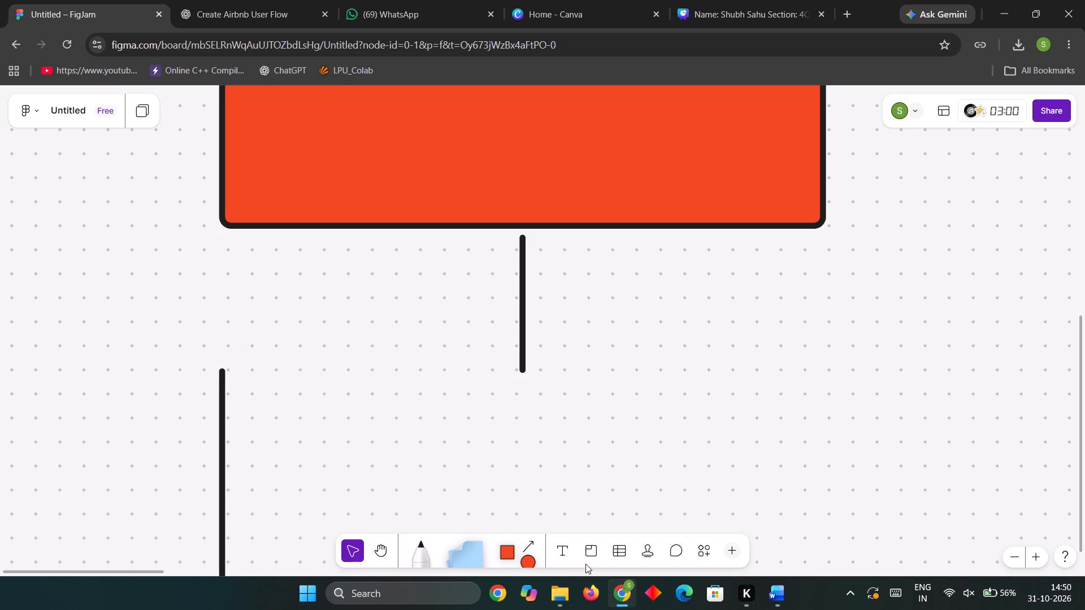
Draw a new straight line from the short vertical line's lower end to the top of the lower vertical line.
{"action": "left_click", "coordinate": [522, 548]}
{"action": "left_click", "coordinate": [526, 540]}
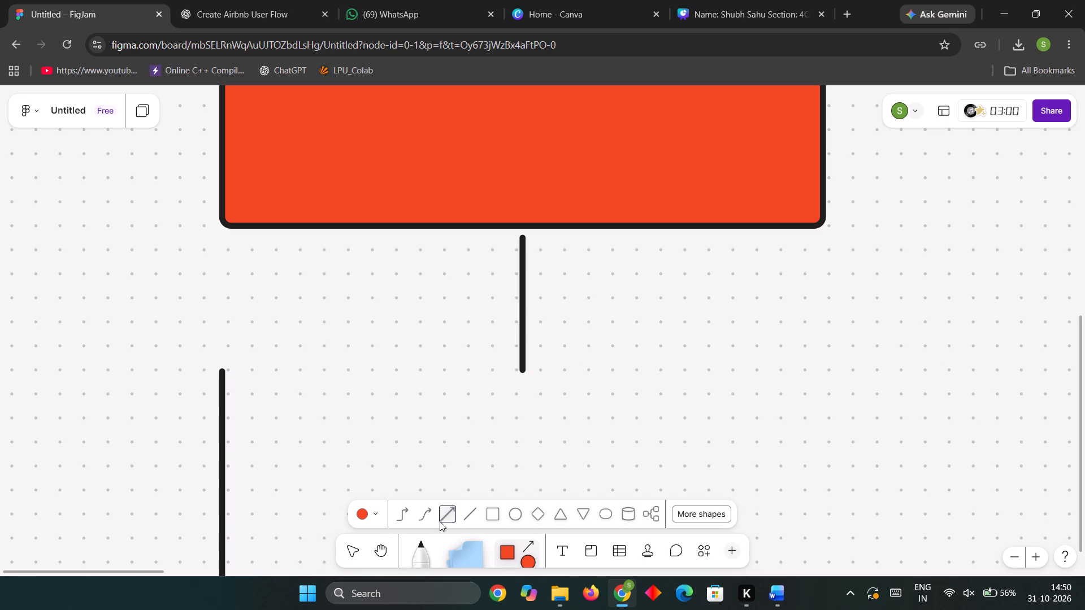
{"action": "left_click", "coordinate": [468, 514]}
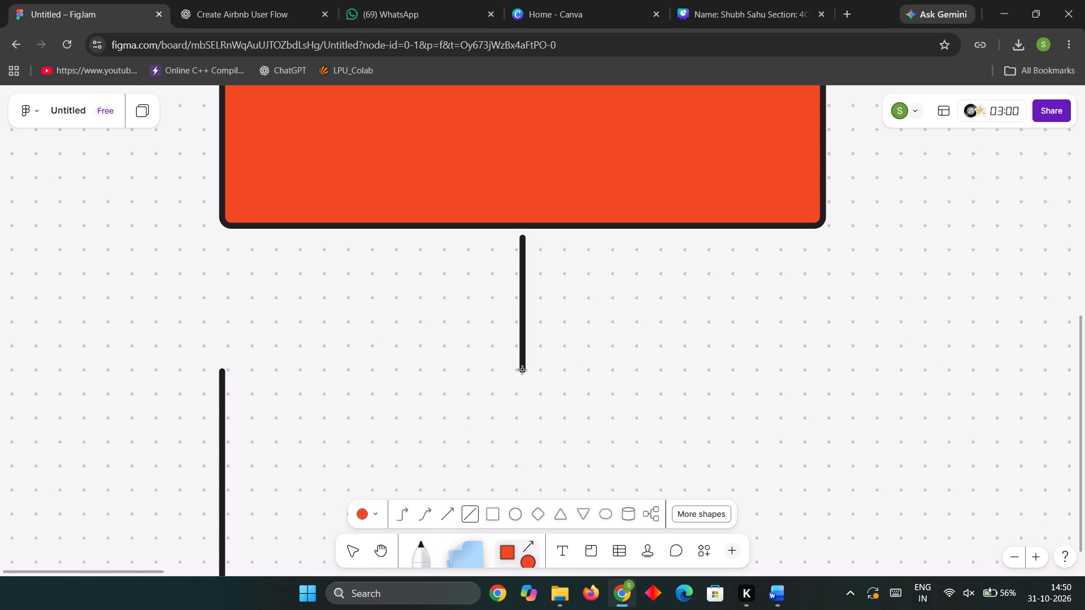
{"action": "left_click", "coordinate": [523, 370]}
{"action": "key", "text": "ctrl+z"}
{"action": "left_click_drag", "start_coordinate": [524, 371], "coordinate": [454, 372]}
{"action": "left_click_drag", "start_coordinate": [454, 372], "coordinate": [223, 364]}
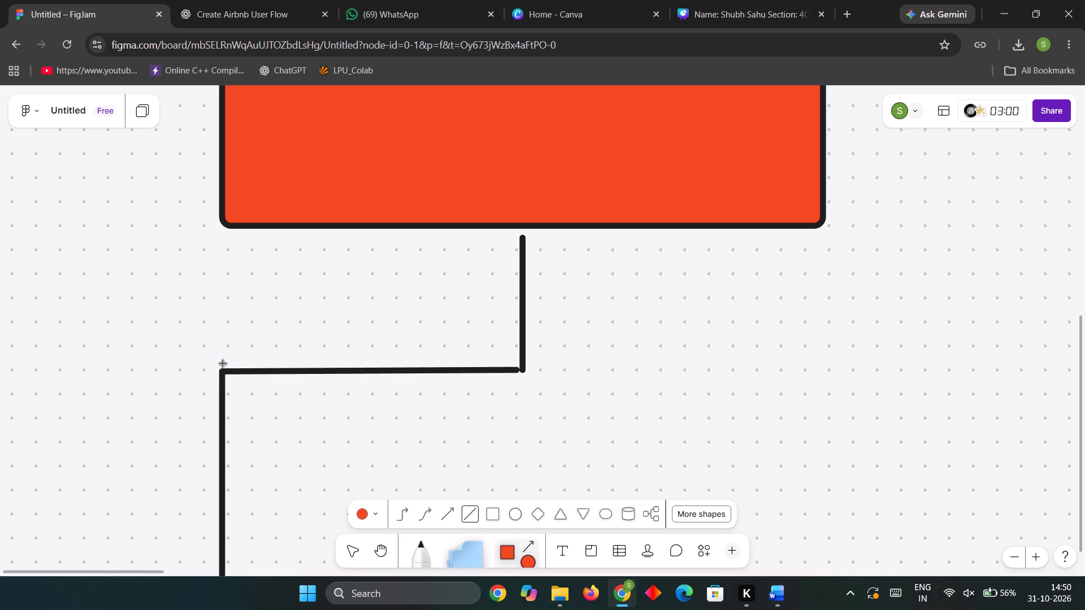
{"action": "key", "text": "Escape"}
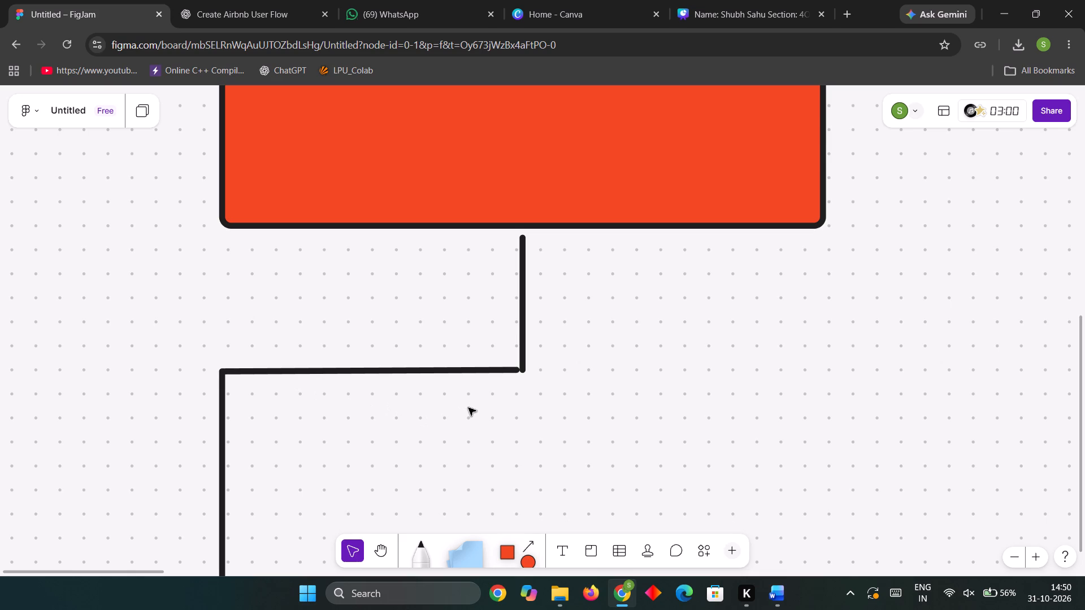
Select the newly drawn line connecting the two vertical lines.
{"action": "left_click", "coordinate": [457, 371]}
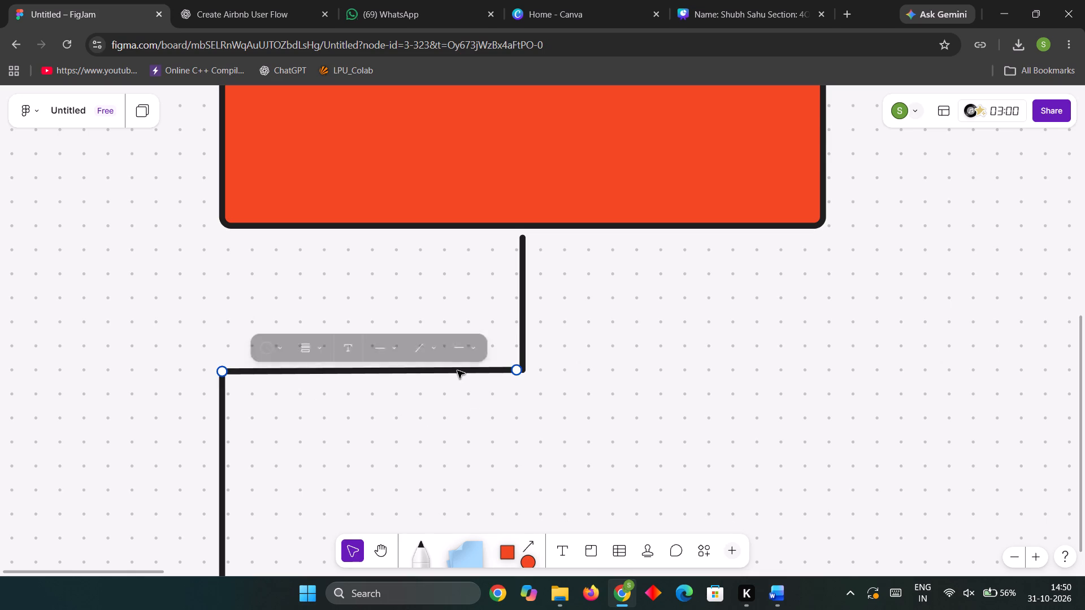
Nudge the connecting line sideways to meet the short vertical line, and stretch its other end to the top of the lower vertical line.
{"action": "key", "text": "Right"}
{"action": "key", "text": "Right"}
{"action": "key", "text": "Right"}
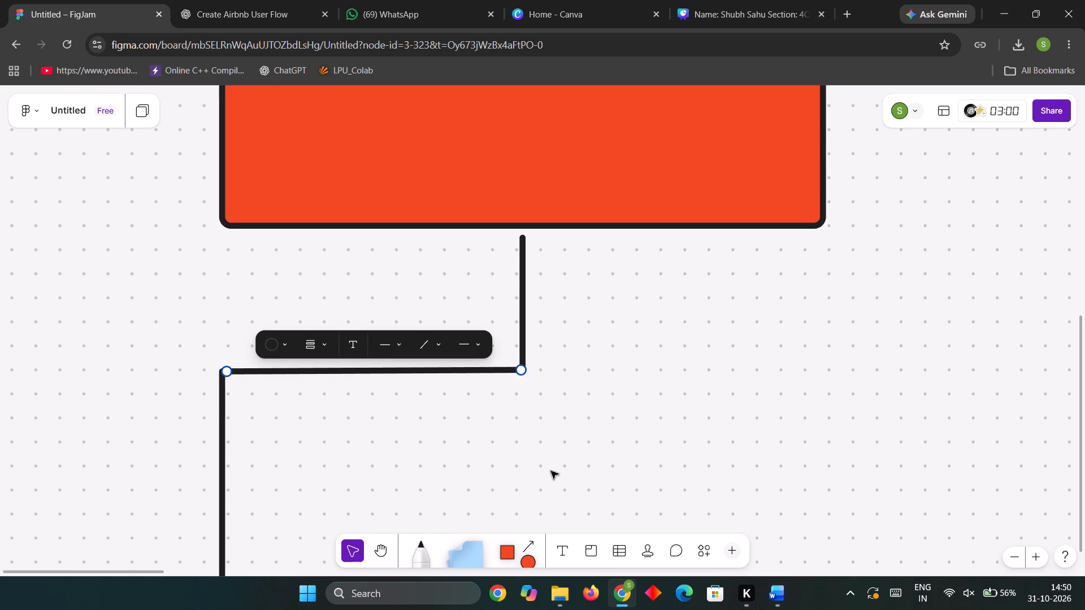
{"action": "left_click", "coordinate": [552, 470]}
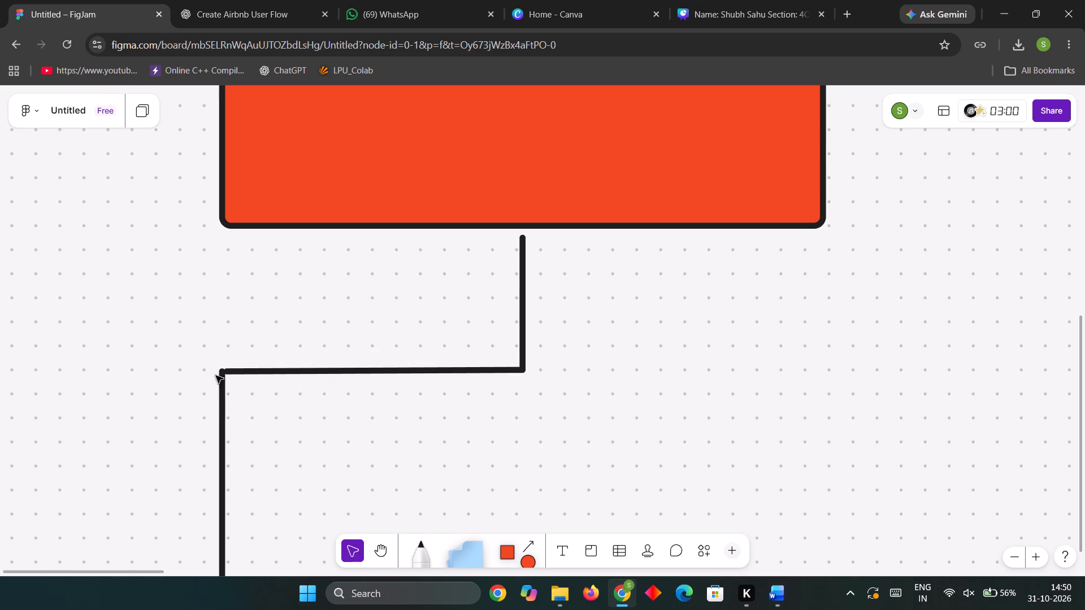
{"action": "left_click", "coordinate": [234, 371]}
{"action": "left_click", "coordinate": [225, 373]}
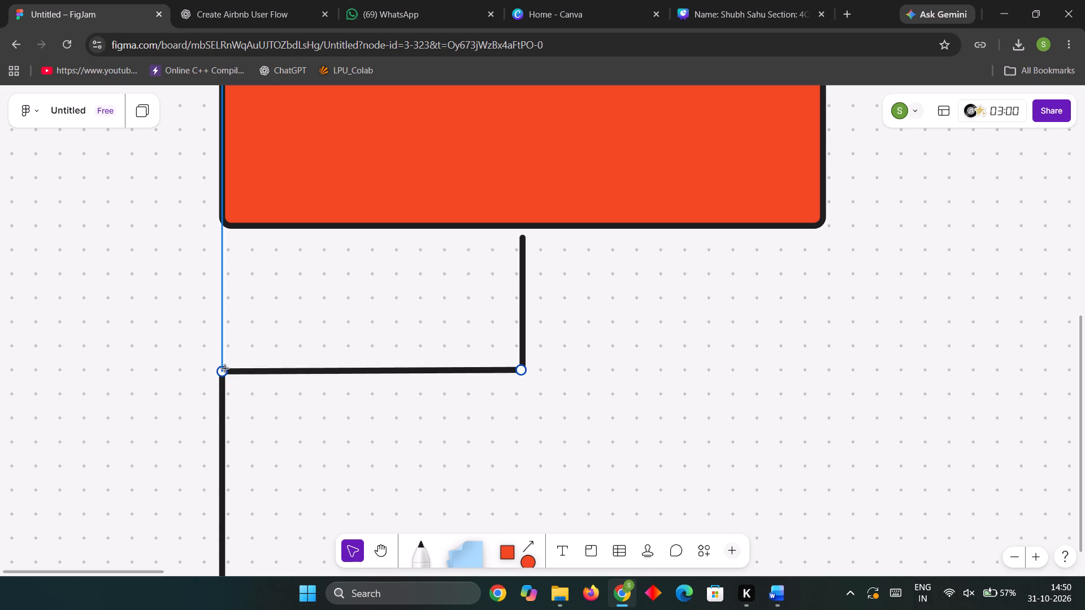
{"action": "left_click", "coordinate": [332, 438]}
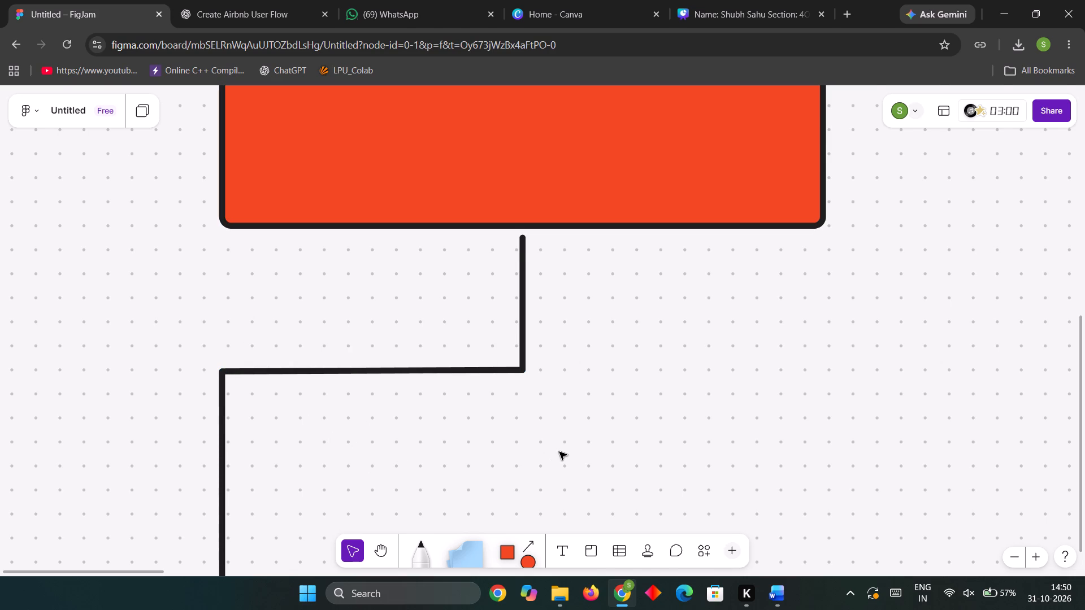
Lengthen the lower vertical line downward to roughly twice its length, keeping it aligned with the left edge of the red box.
{"action": "scroll", "coordinate": [559, 452], "scroll_direction": "down", "scroll_amount": 5, "text": "ctrl"}
{"action": "scroll", "coordinate": [518, 430], "scroll_direction": "down", "scroll_amount": 4}
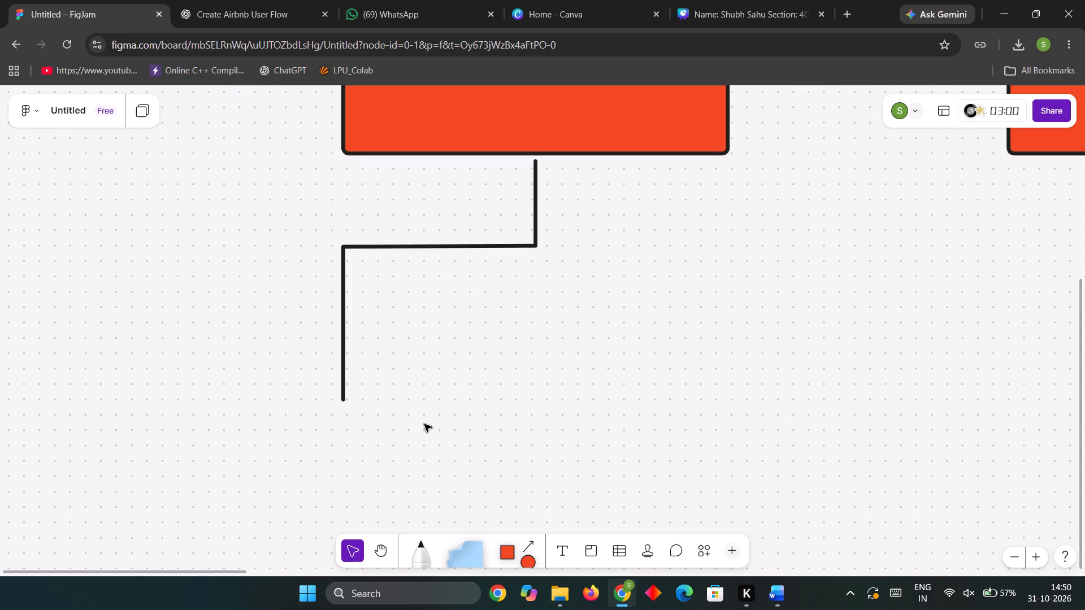
{"action": "left_click", "coordinate": [343, 377]}
{"action": "left_click_drag", "start_coordinate": [344, 401], "coordinate": [342, 411]}
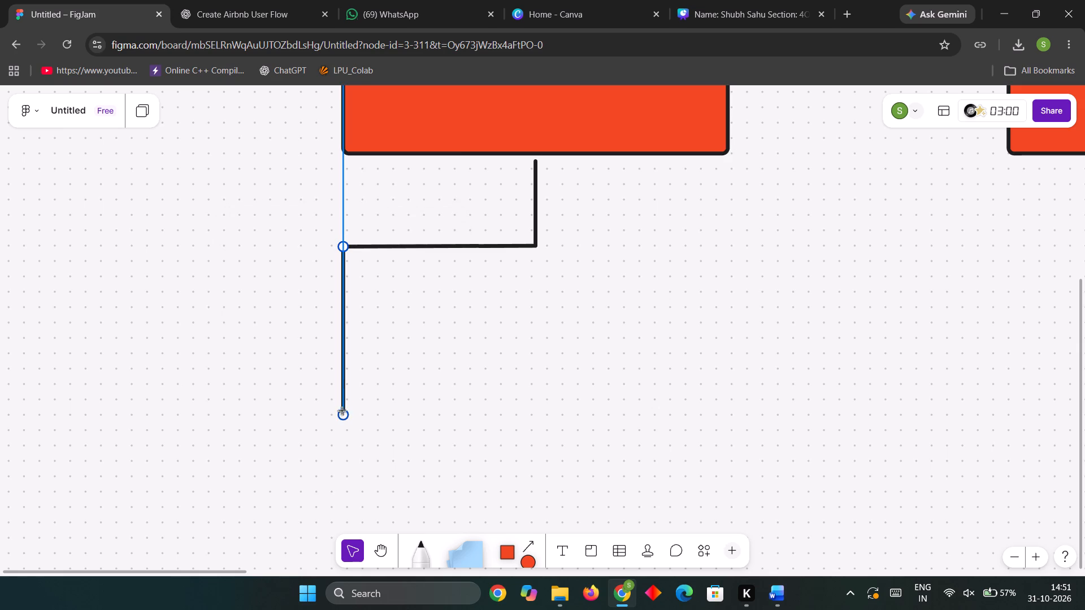
{"action": "left_click_drag", "start_coordinate": [342, 411], "coordinate": [342, 451]}
{"action": "left_click_drag", "start_coordinate": [342, 451], "coordinate": [342, 460]}
{"action": "left_click", "coordinate": [414, 429]}
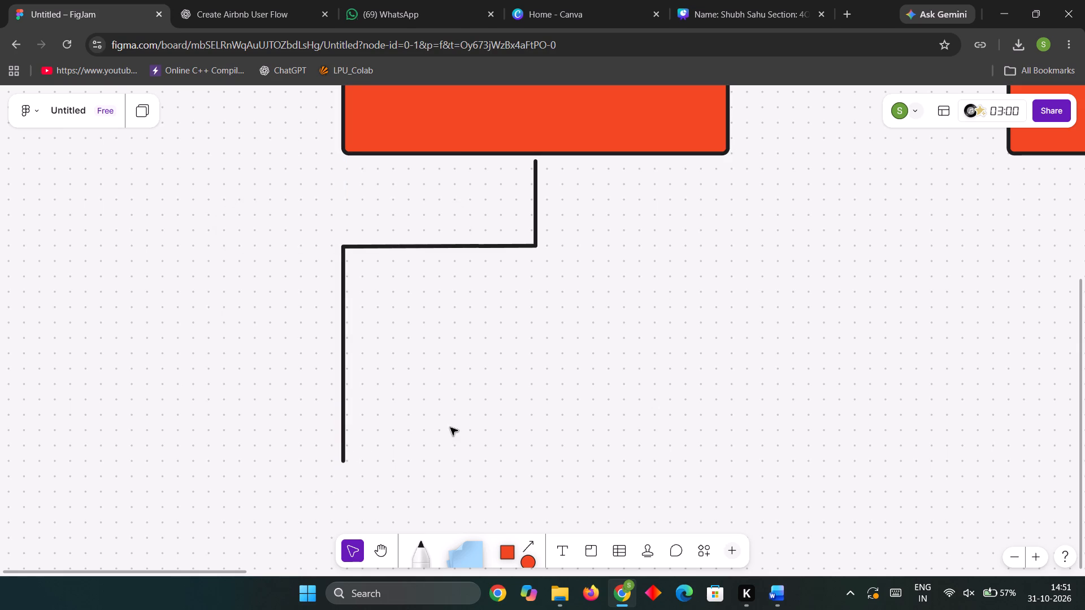
{"action": "scroll", "coordinate": [450, 428], "scroll_direction": "up", "scroll_amount": 2}
{"action": "scroll", "coordinate": [459, 425], "scroll_direction": "down", "scroll_amount": 6, "text": "ctrl"}
{"action": "scroll", "coordinate": [487, 426], "scroll_direction": "down", "scroll_amount": 4}
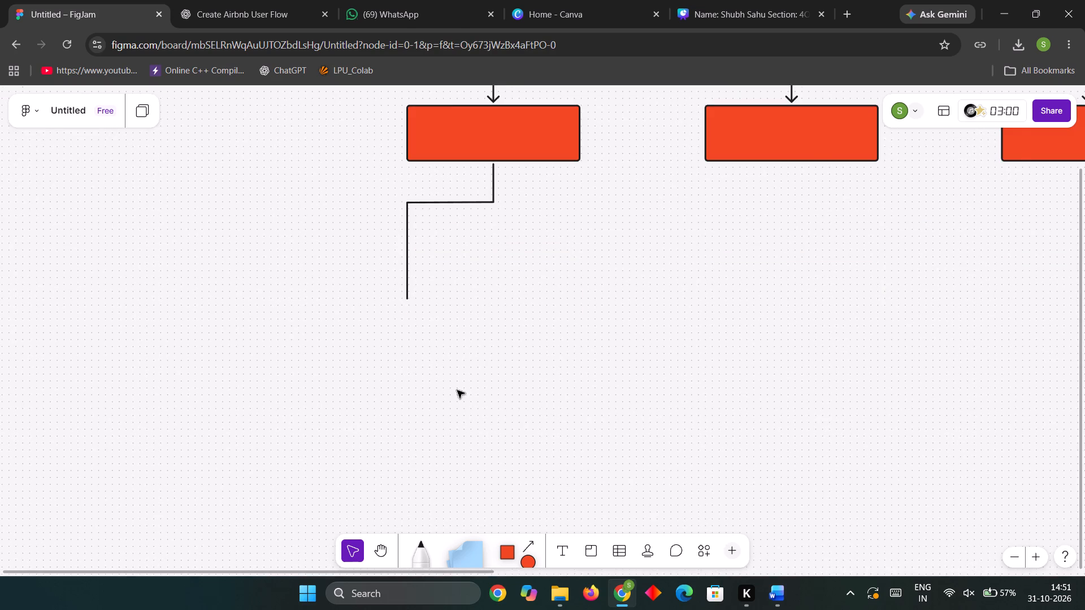
{"action": "scroll", "coordinate": [486, 390], "scroll_direction": "up", "scroll_amount": 3, "text": "ctrl"}
{"action": "scroll", "coordinate": [486, 390], "scroll_direction": "down", "scroll_amount": 6, "text": "ctrl"}
{"action": "scroll", "coordinate": [486, 390], "scroll_direction": "up", "scroll_amount": 4, "text": "ctrl"}
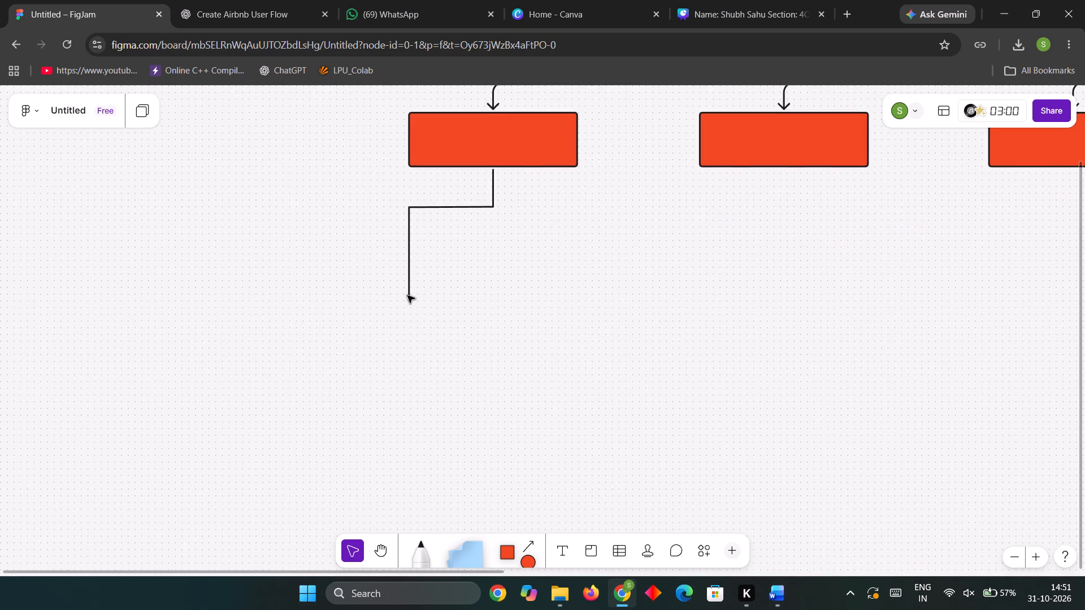
{"action": "left_click", "coordinate": [407, 295]}
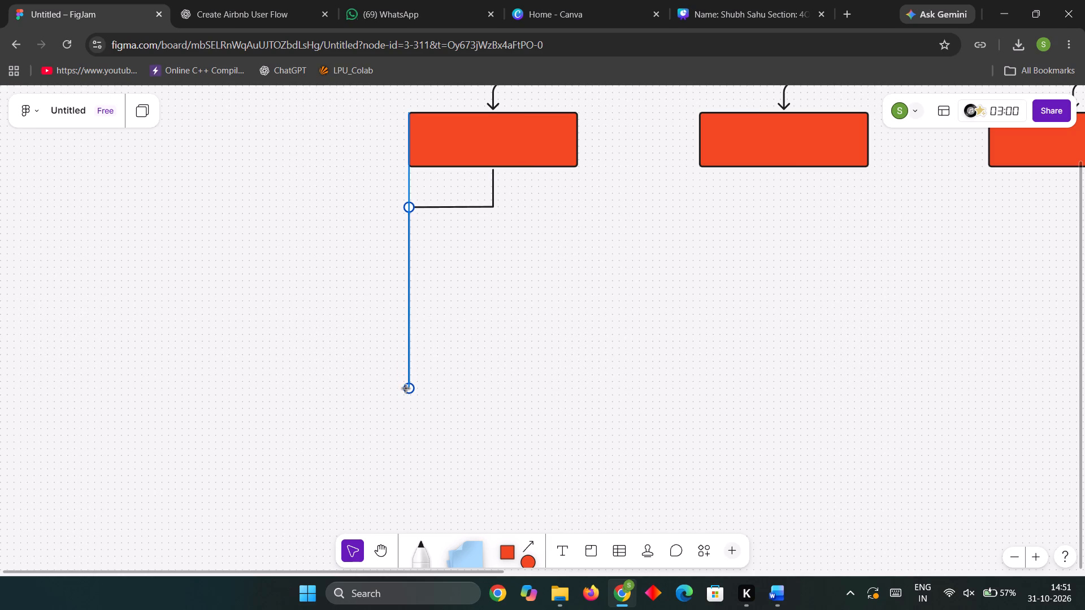
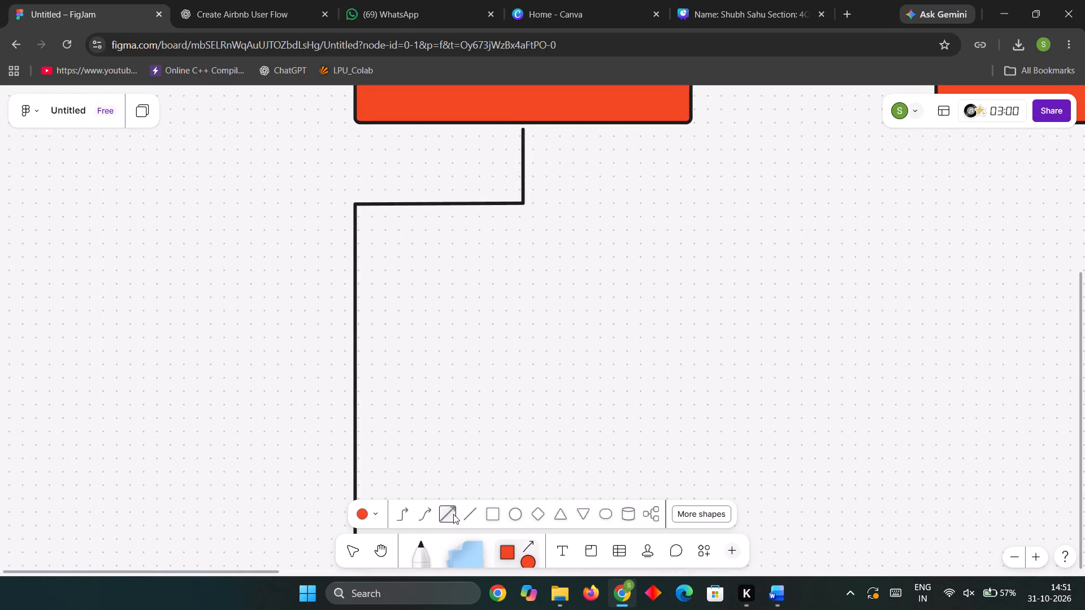
Draw a short horizontal straight arrow branching right from the upper part of the long vertical line below the first red box.
{"action": "left_click", "coordinate": [452, 513]}
{"action": "left_click_drag", "start_coordinate": [356, 264], "coordinate": [381, 264]}
{"action": "left_click_drag", "start_coordinate": [381, 264], "coordinate": [424, 265]}
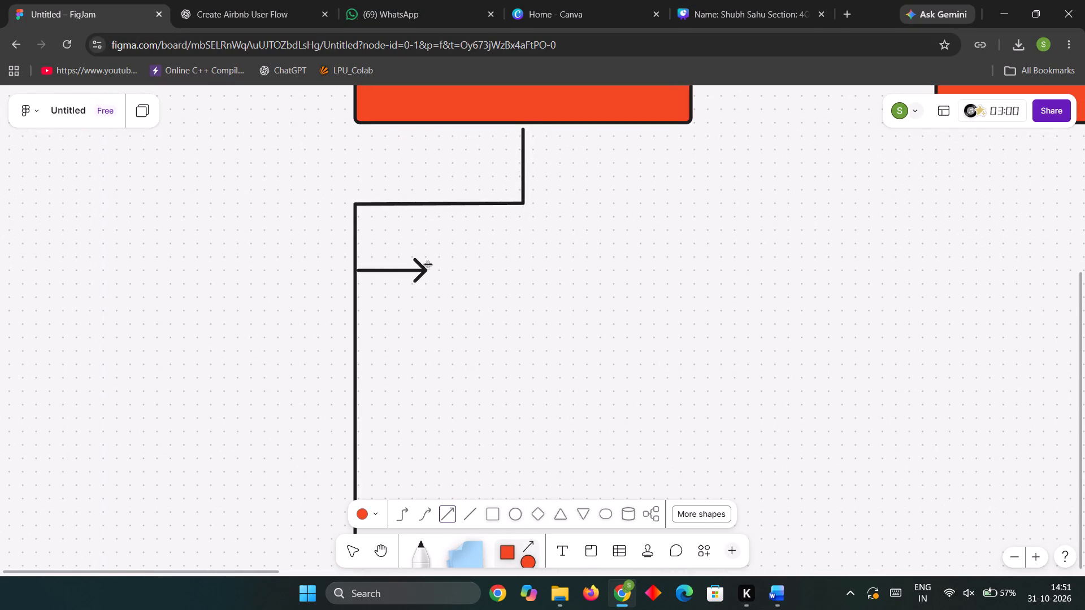
{"action": "key", "text": "Escape"}
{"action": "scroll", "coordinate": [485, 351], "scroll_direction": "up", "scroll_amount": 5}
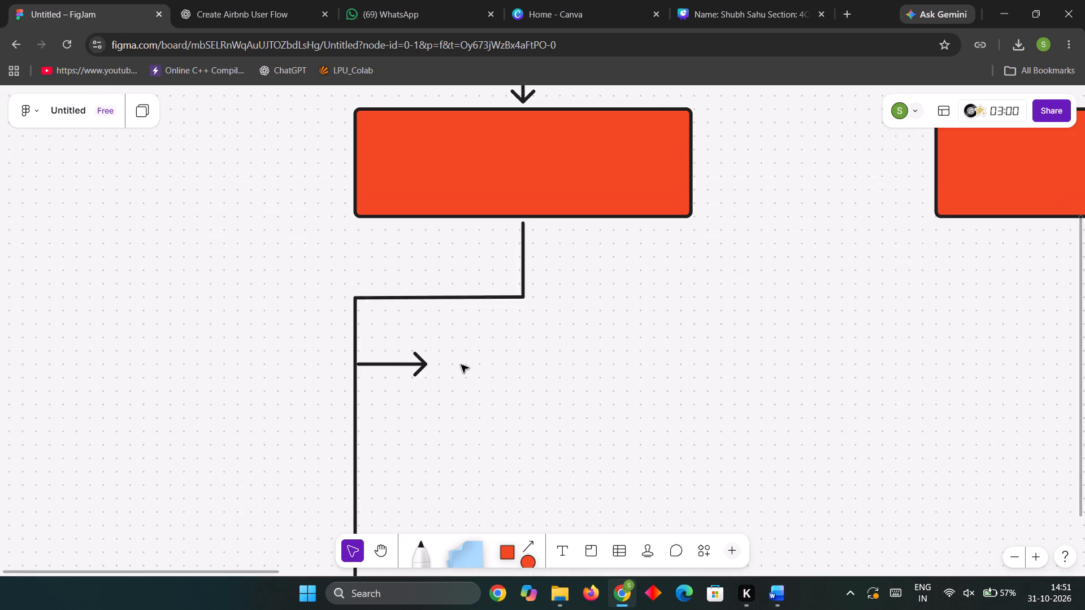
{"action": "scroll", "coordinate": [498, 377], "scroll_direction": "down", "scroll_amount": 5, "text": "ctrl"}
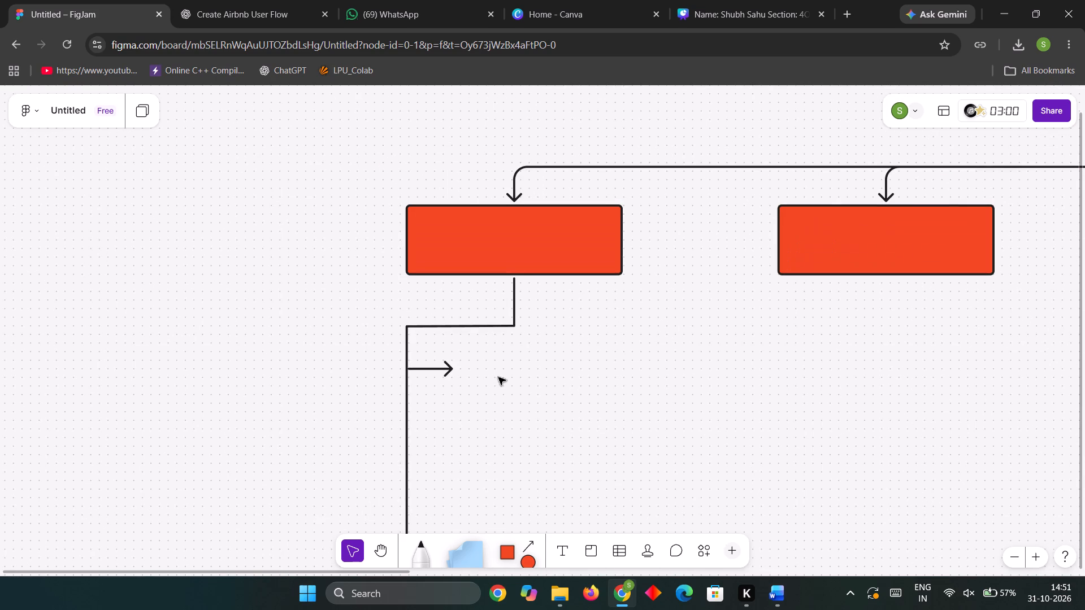
Duplicate the leftmost red box of the row and place the copy below it, beside the short branch arrow.
{"action": "left_click", "coordinate": [513, 220]}
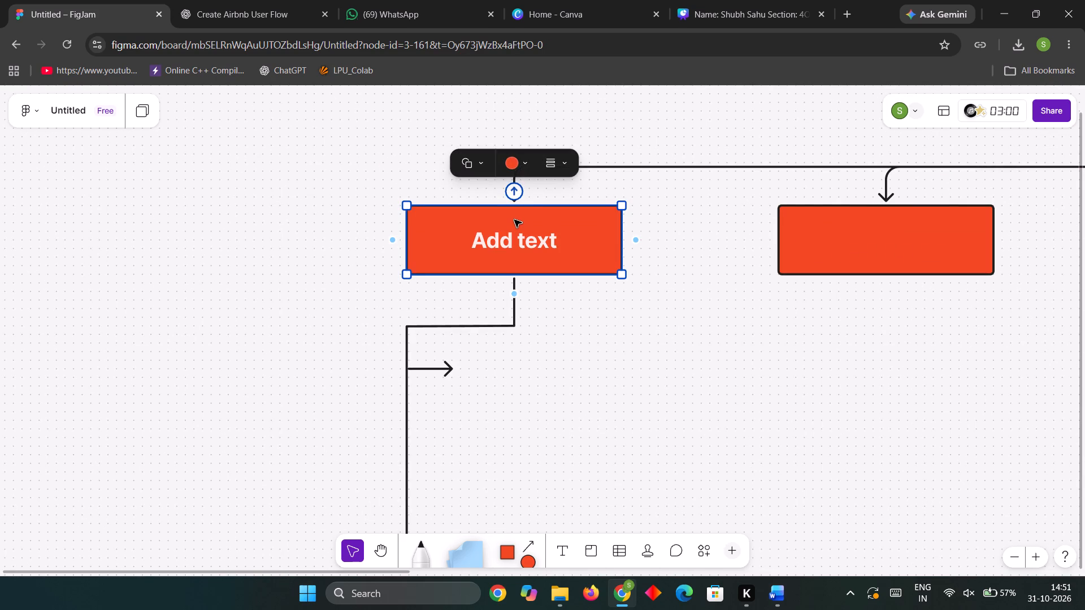
{"action": "key", "text": "ctrl+d"}
{"action": "left_click_drag", "start_coordinate": [523, 235], "coordinate": [562, 359]}
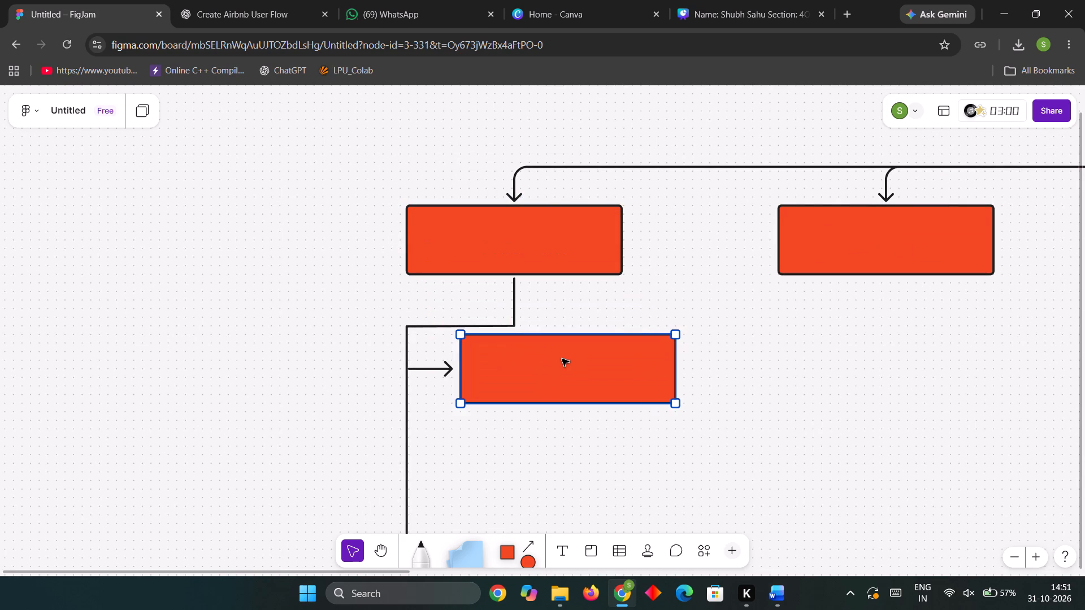
{"action": "left_click_drag", "start_coordinate": [562, 359], "coordinate": [560, 359]}
Shrink the copied box to about two-thirds of the parent box's width and place it just beyond the short arrow's tip.
{"action": "left_click_drag", "start_coordinate": [672, 404], "coordinate": [657, 394]}
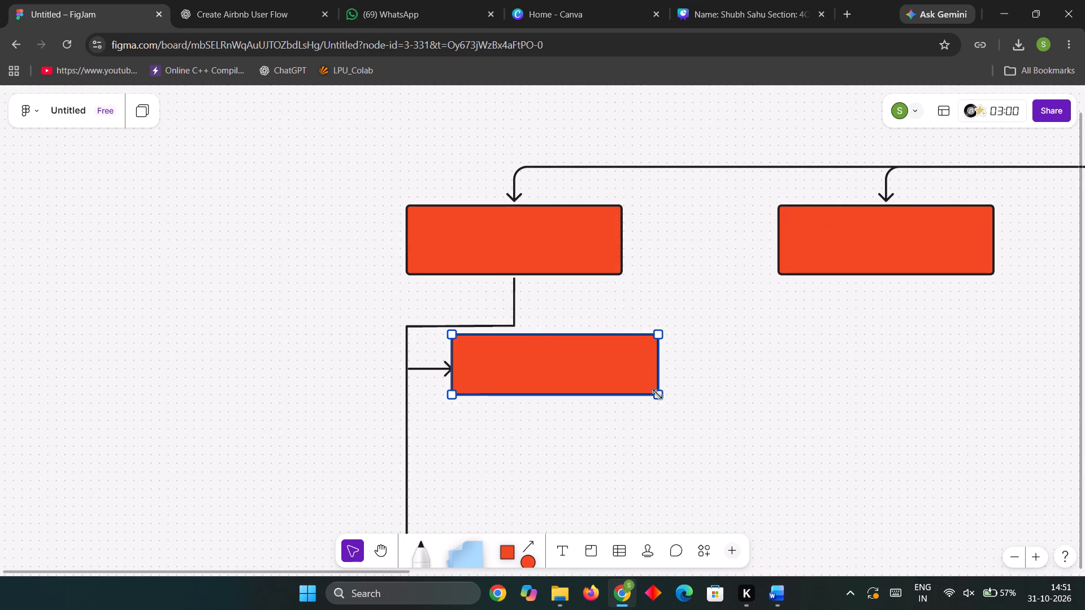
{"action": "left_click_drag", "start_coordinate": [657, 394], "coordinate": [623, 378]}
{"action": "left_click_drag", "start_coordinate": [553, 348], "coordinate": [555, 366]}
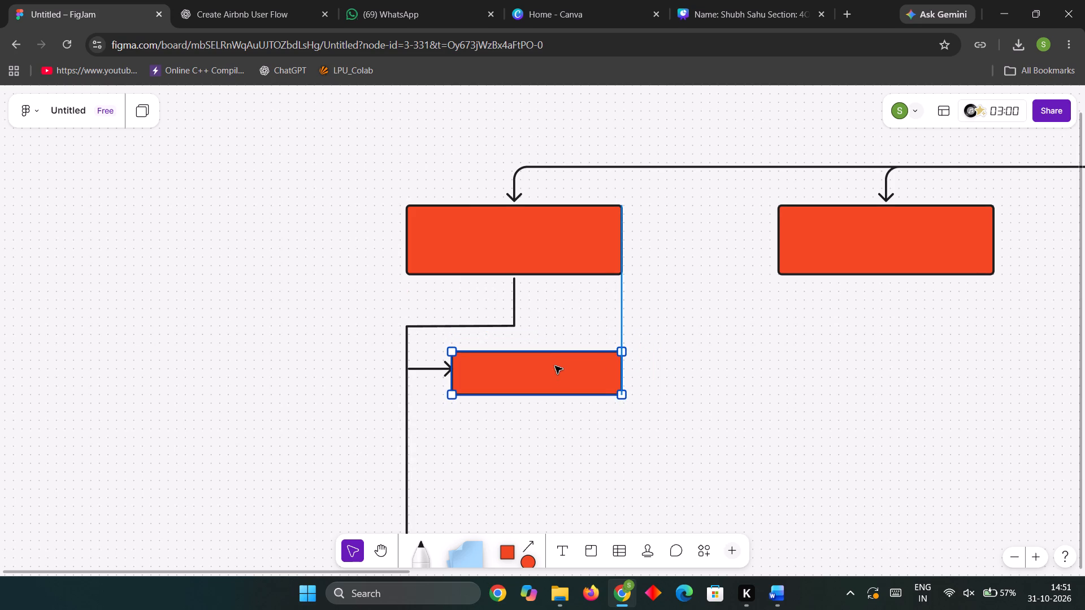
{"action": "left_click_drag", "start_coordinate": [555, 366], "coordinate": [555, 361]}
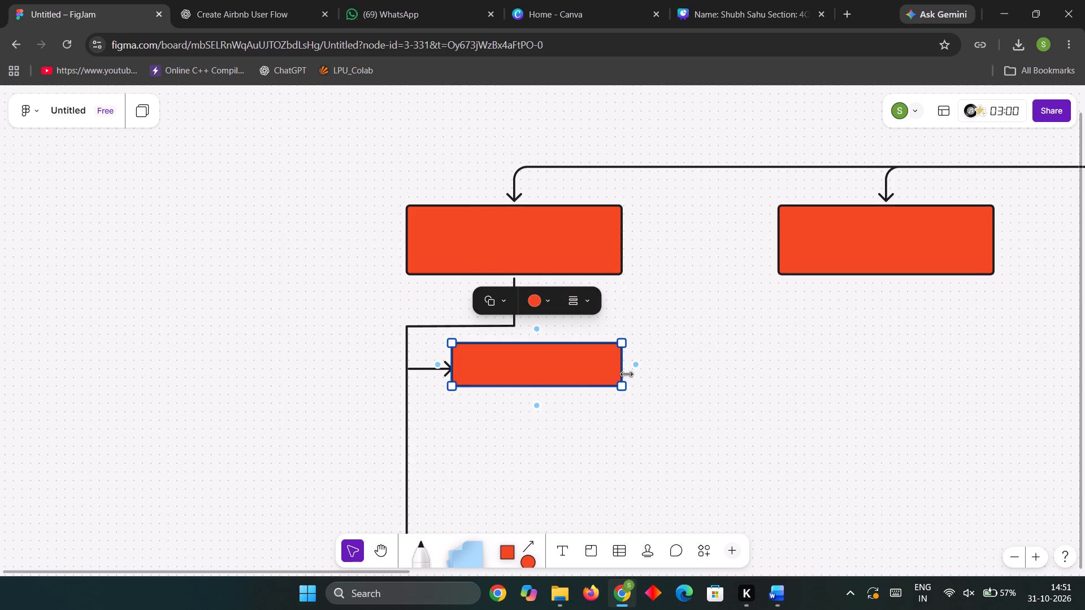
{"action": "left_click_drag", "start_coordinate": [624, 368], "coordinate": [600, 373]}
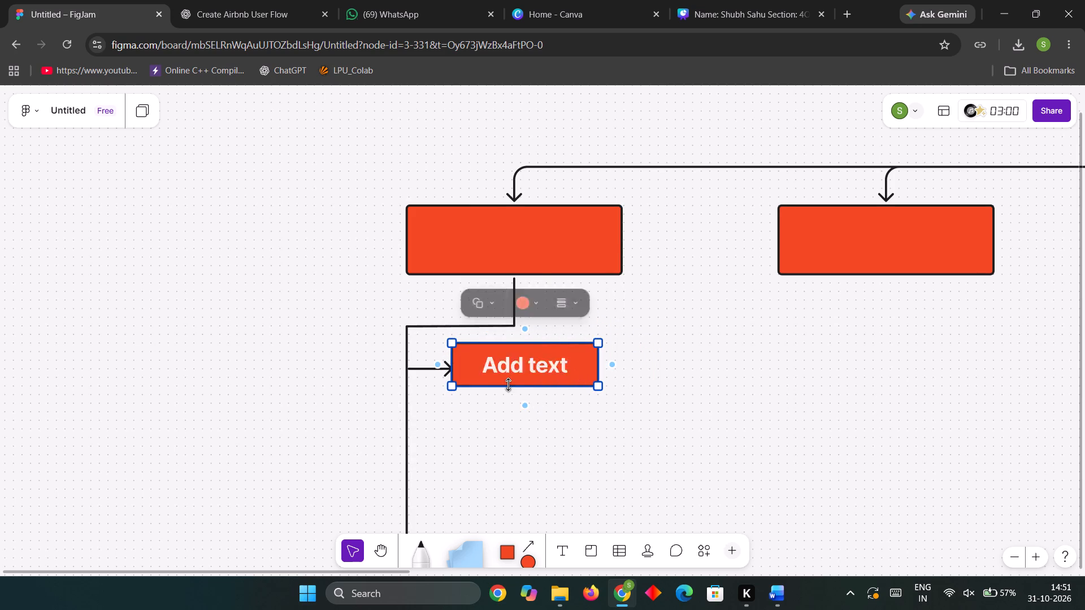
{"action": "left_click_drag", "start_coordinate": [501, 386], "coordinate": [506, 393]}
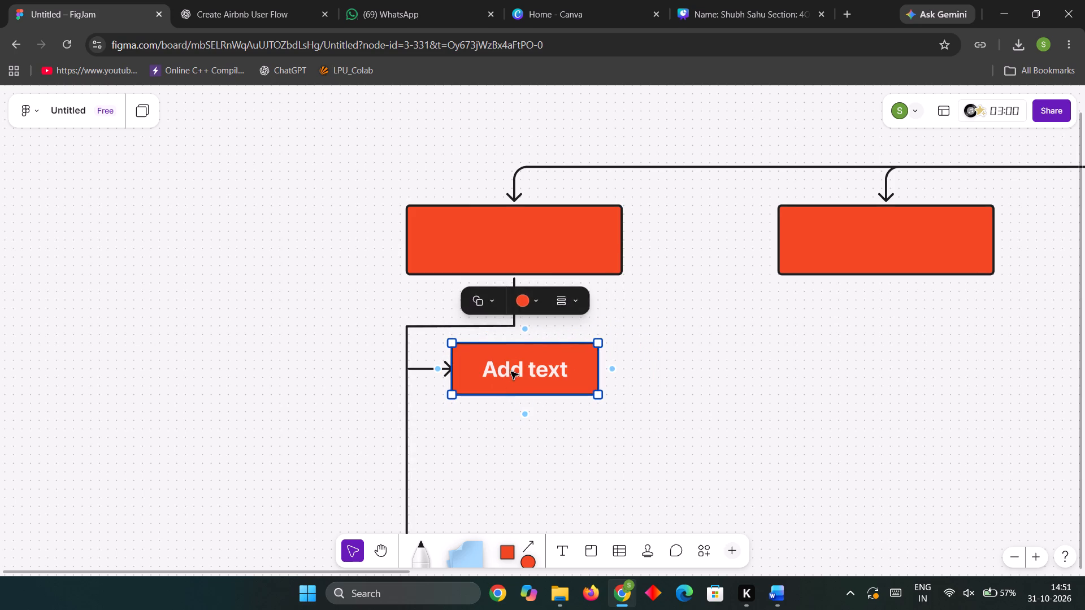
{"action": "left_click", "coordinate": [511, 372]}
{"action": "left_click", "coordinate": [591, 459]}
{"action": "left_click_drag", "start_coordinate": [530, 369], "coordinate": [540, 363]}
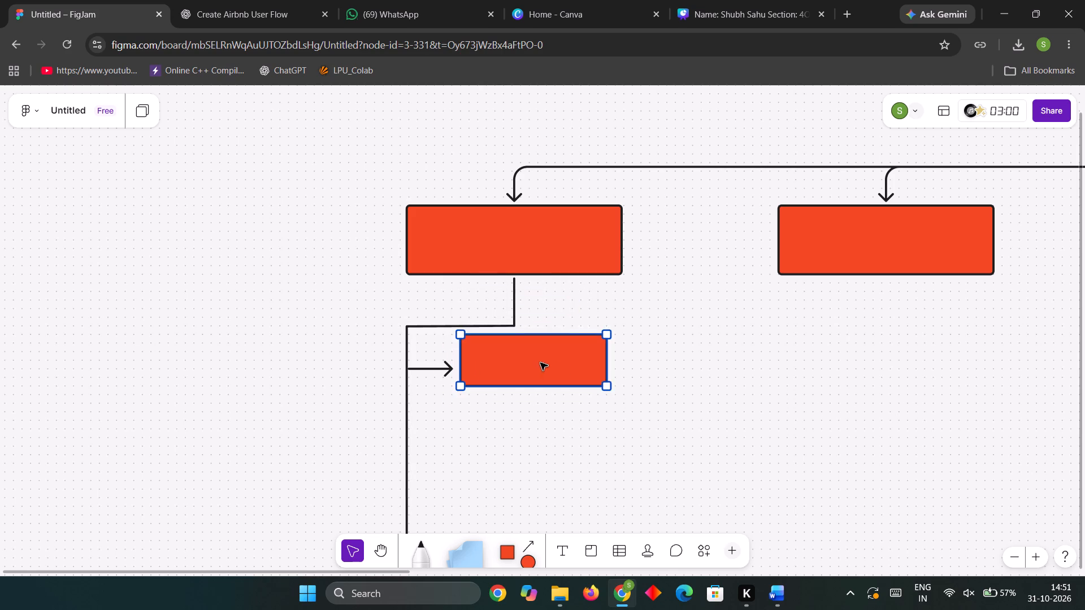
{"action": "left_click_drag", "start_coordinate": [540, 363], "coordinate": [542, 370]}
Delete the short horizontal arrow between the vertical branch line and the small red box.
{"action": "left_click", "coordinate": [433, 407]}
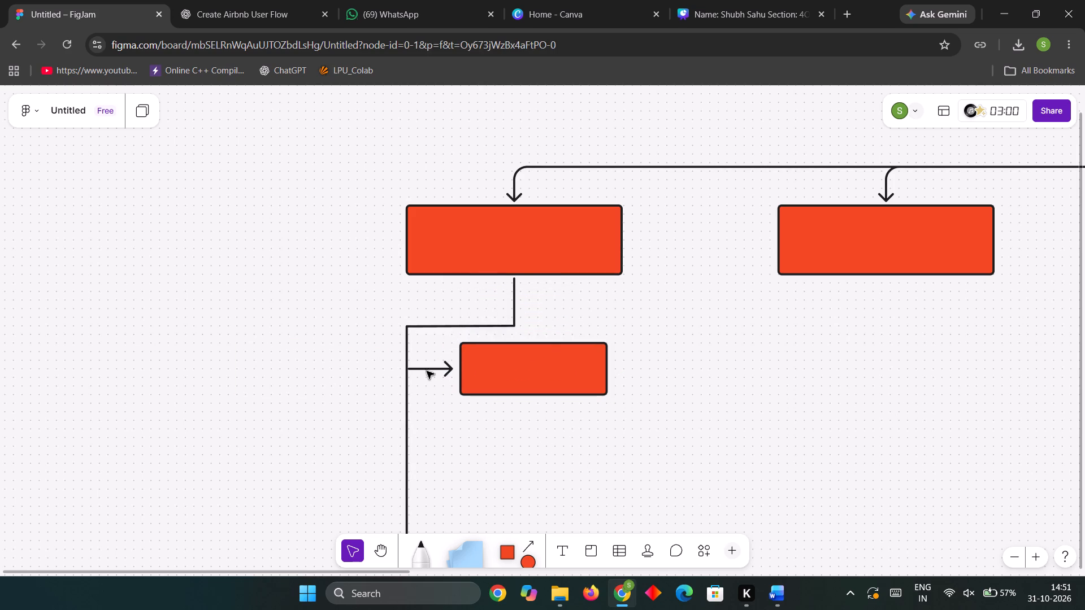
{"action": "left_click", "coordinate": [427, 370]}
{"action": "key", "text": "BackSpace"}
Move the small red box so it is centred beneath the parent box, beside the vertical branch line.
{"action": "left_click_drag", "start_coordinate": [535, 367], "coordinate": [528, 394]}
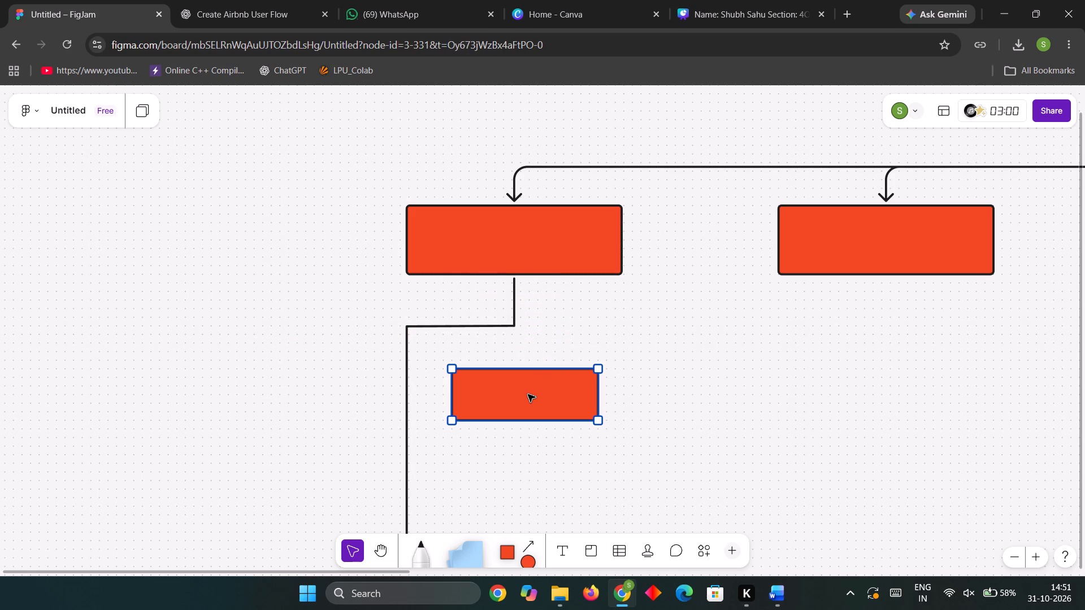
{"action": "left_click_drag", "start_coordinate": [528, 394], "coordinate": [522, 385]}
{"action": "left_click", "coordinate": [593, 443]}
Add a second small box below the first with a connecting arrow and move it up to shorten the gap.
{"action": "scroll", "coordinate": [589, 438], "scroll_direction": "down", "scroll_amount": 7}
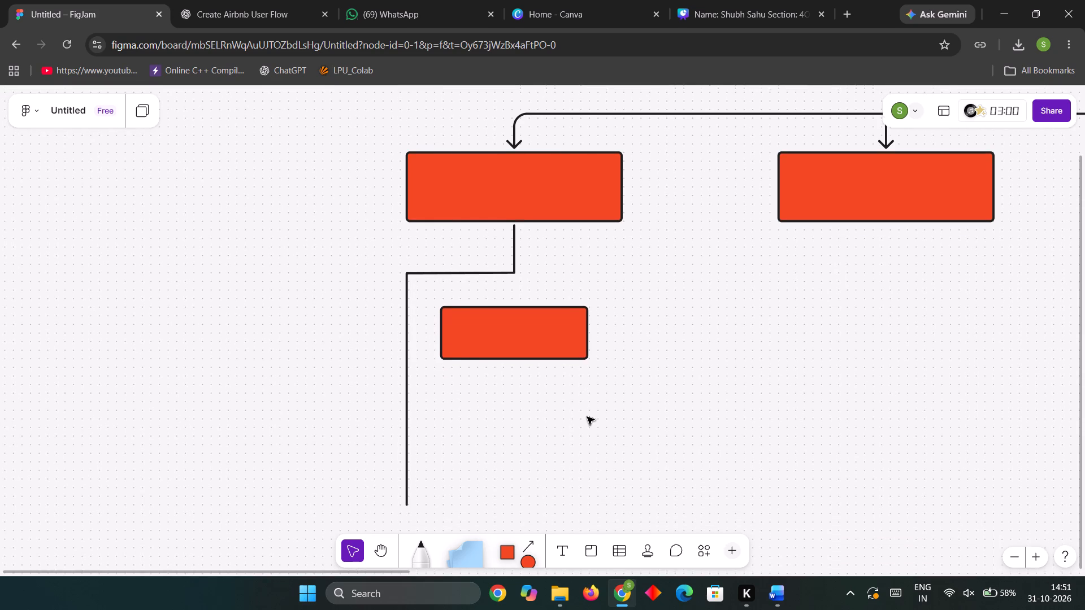
{"action": "left_click", "coordinate": [494, 323]}
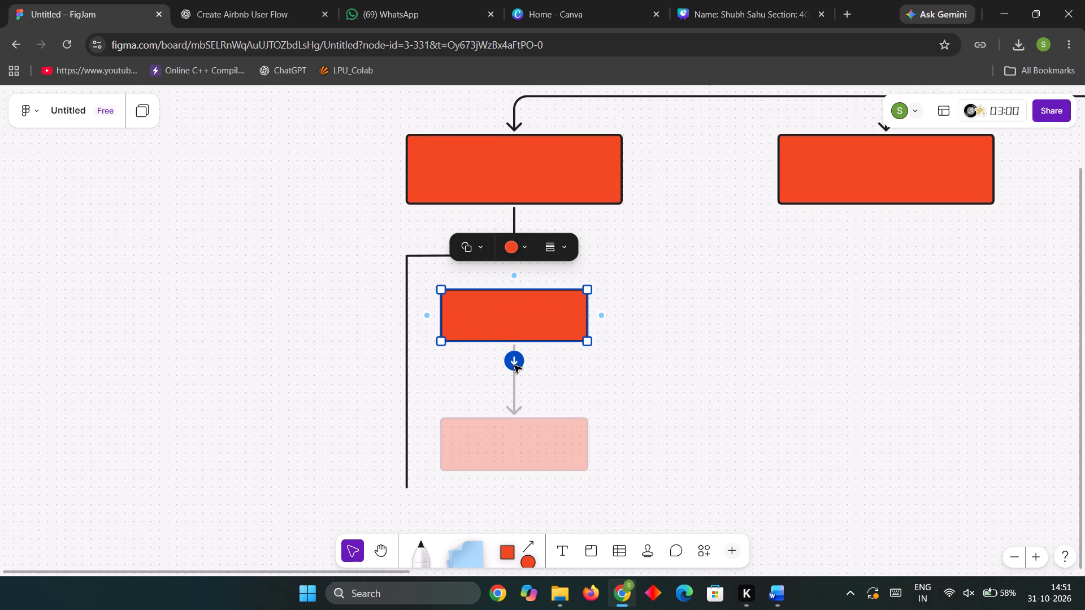
{"action": "left_click", "coordinate": [714, 382]}
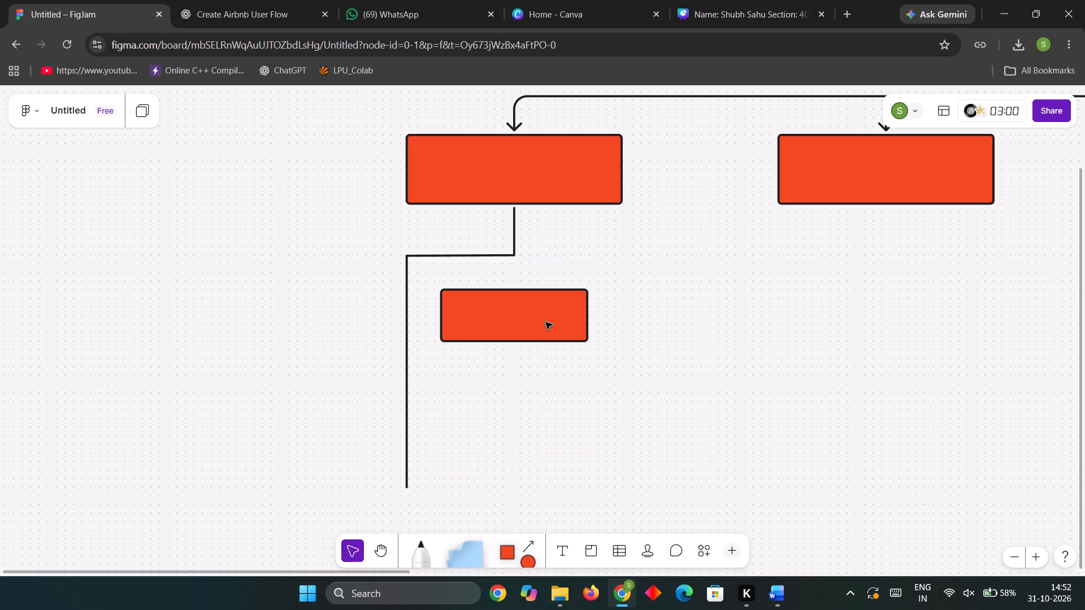
{"action": "left_click", "coordinate": [545, 322]}
{"action": "left_click", "coordinate": [517, 364]}
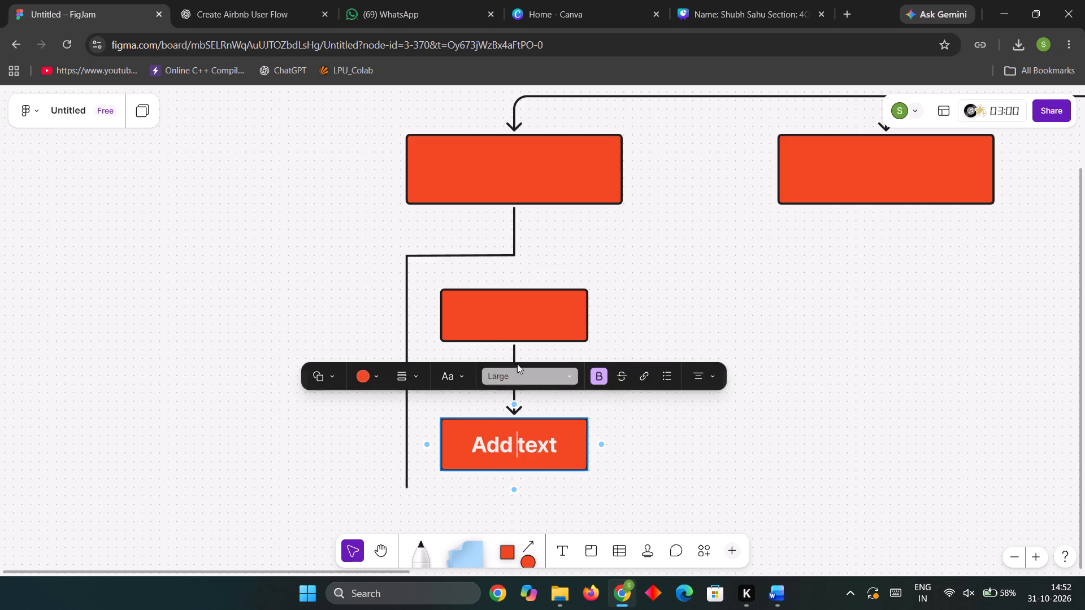
{"action": "scroll", "coordinate": [692, 443], "scroll_direction": "down", "scroll_amount": 1}
{"action": "left_click", "coordinate": [682, 458]}
{"action": "left_click", "coordinate": [559, 450]}
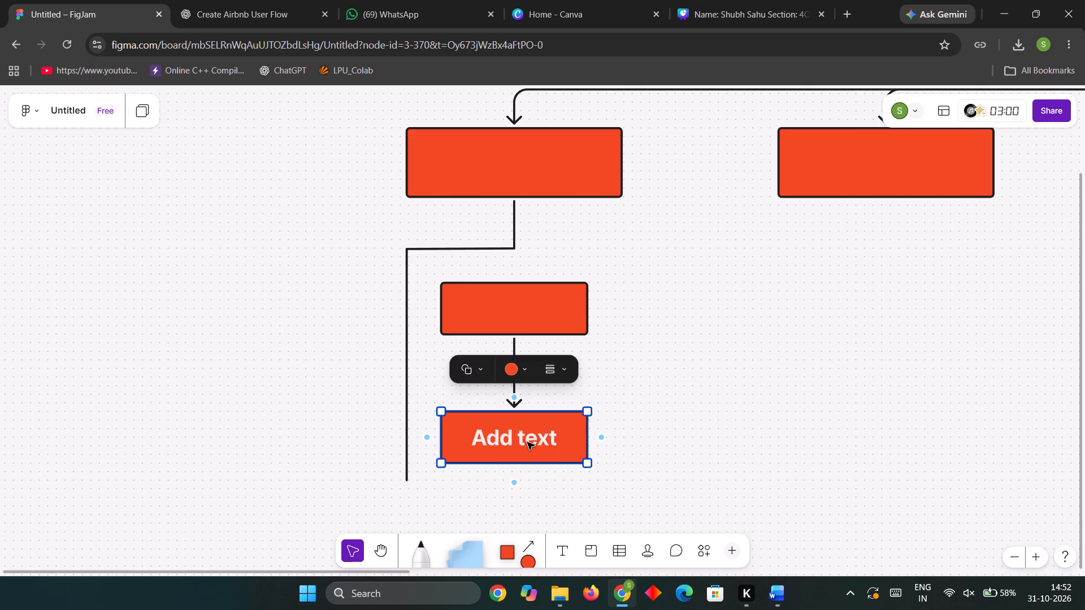
{"action": "left_click_drag", "start_coordinate": [526, 443], "coordinate": [526, 412]}
Add a third arrow-connected box below the second and move it up to match the spacing between the boxes above.
{"action": "left_click", "coordinate": [519, 450]}
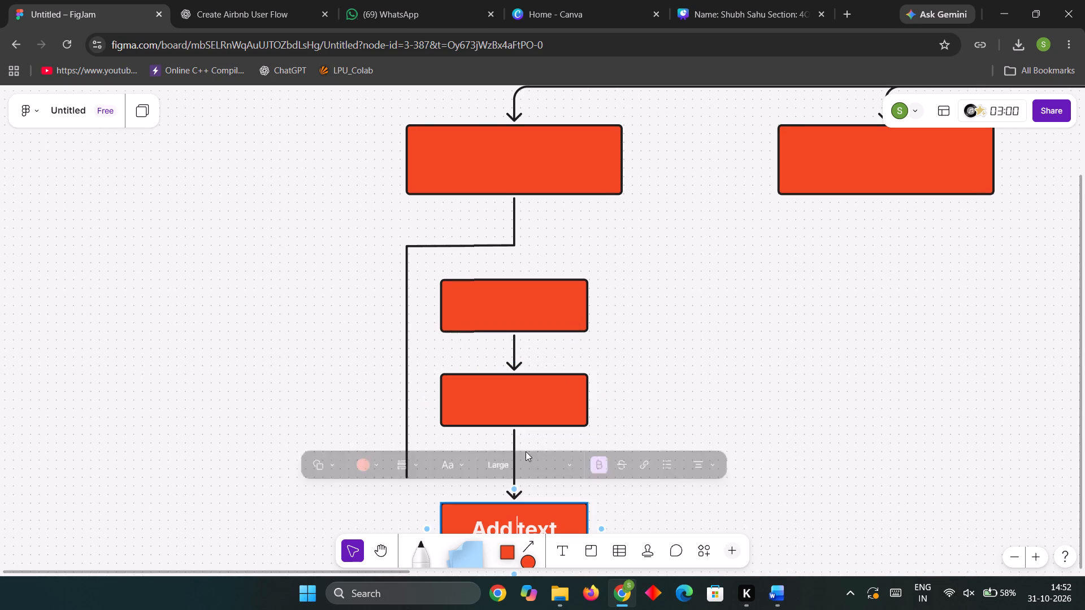
{"action": "left_click", "coordinate": [718, 403]}
{"action": "scroll", "coordinate": [705, 399], "scroll_direction": "down", "scroll_amount": 6}
{"action": "left_click", "coordinate": [546, 437]}
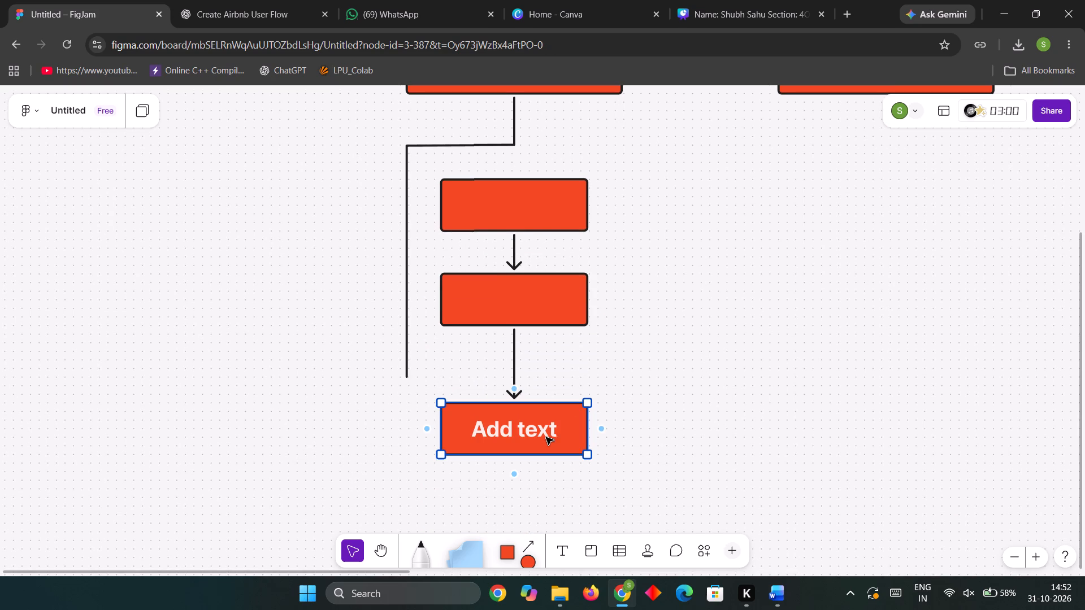
{"action": "left_click_drag", "start_coordinate": [570, 437], "coordinate": [567, 406]}
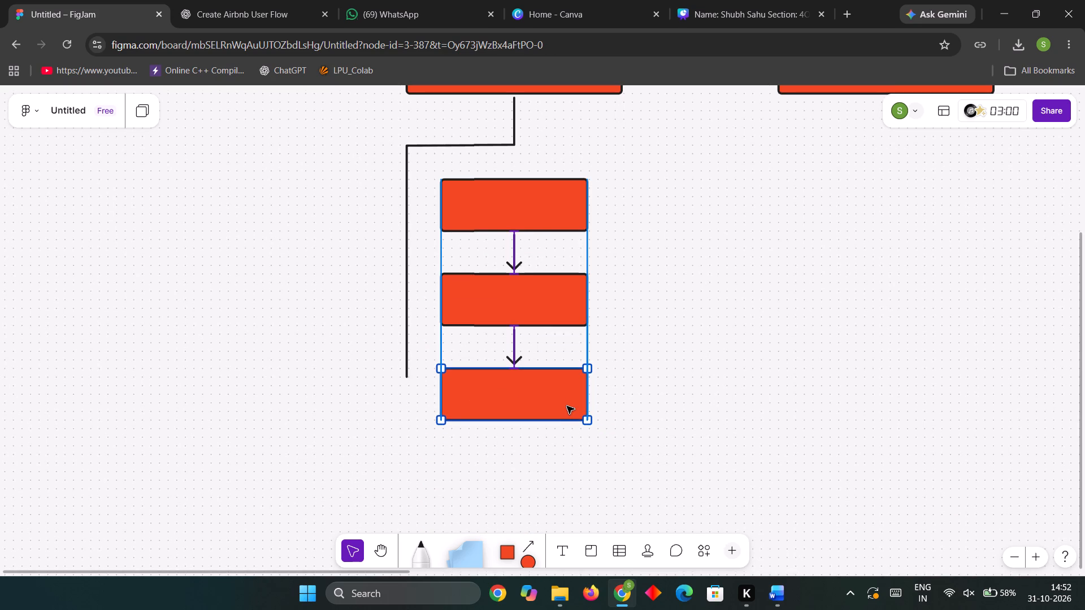
{"action": "left_click_drag", "start_coordinate": [567, 406], "coordinate": [567, 406]}
{"action": "left_click", "coordinate": [697, 422]}
Add a fourth arrow-connected box below the third and move it up to match the column's even spacing.
{"action": "left_click", "coordinate": [506, 412]}
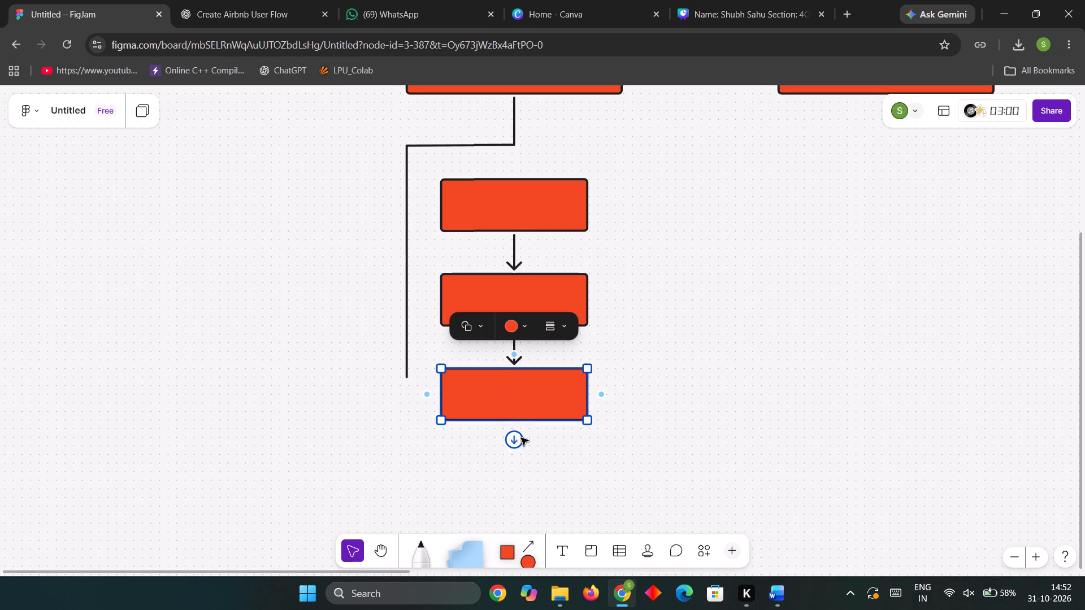
{"action": "left_click", "coordinate": [520, 440]}
{"action": "scroll", "coordinate": [654, 358], "scroll_direction": "down", "scroll_amount": 4}
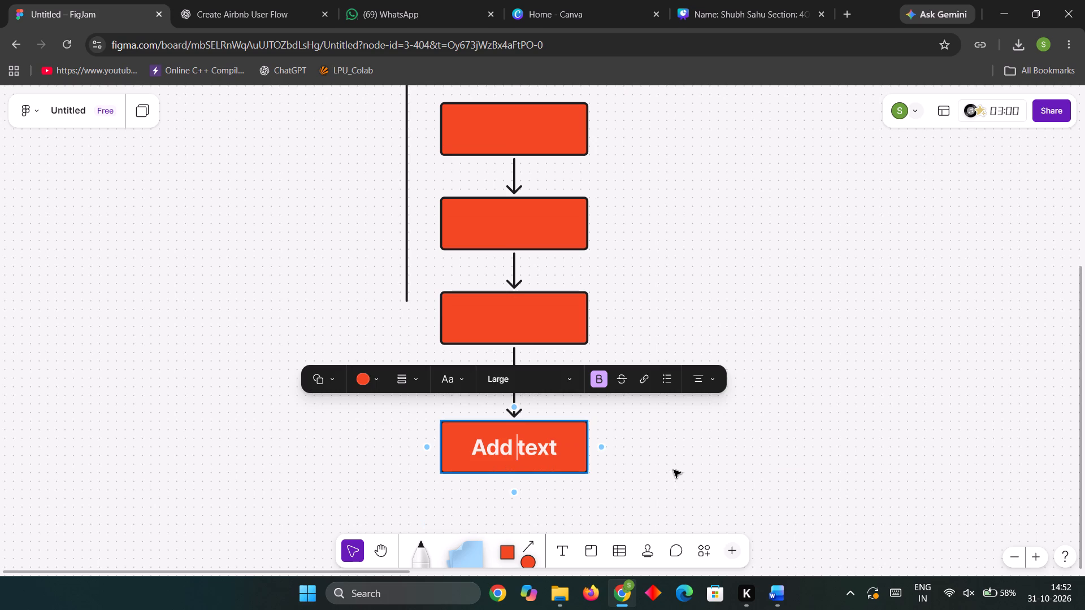
{"action": "left_click", "coordinate": [671, 470]}
{"action": "scroll", "coordinate": [661, 455], "scroll_direction": "down", "scroll_amount": 4, "text": "ctrl"}
{"action": "scroll", "coordinate": [661, 455], "scroll_direction": "up", "scroll_amount": 1}
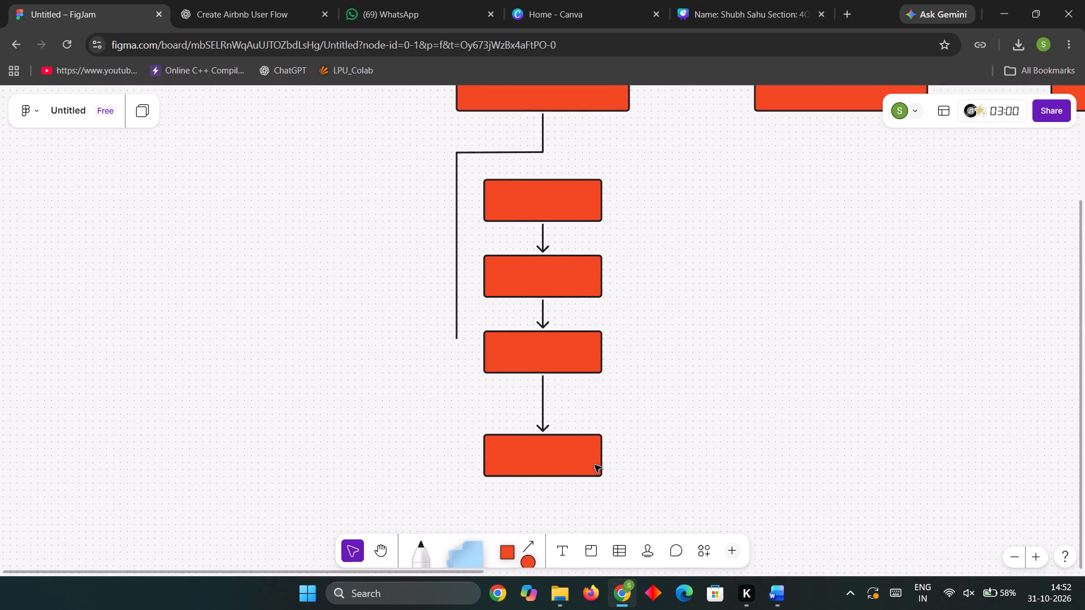
{"action": "left_click", "coordinate": [587, 461]}
{"action": "left_click_drag", "start_coordinate": [581, 462], "coordinate": [579, 446]}
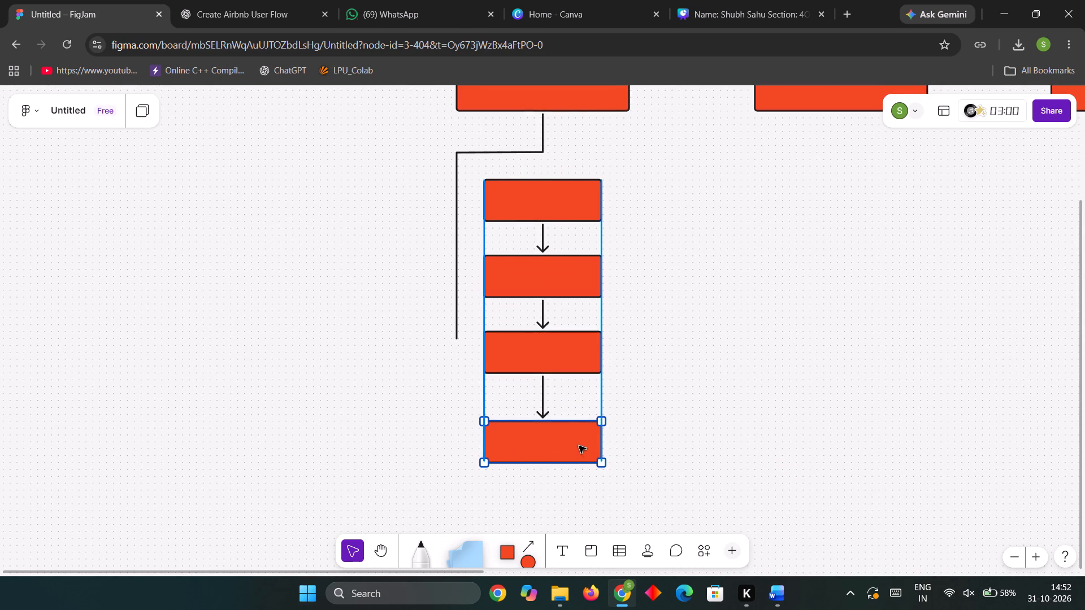
{"action": "left_click_drag", "start_coordinate": [579, 446], "coordinate": [579, 437]}
Add a fifth arrow-connected box below the fourth and move it up towards the column's even spacing.
{"action": "scroll", "coordinate": [721, 467], "scroll_direction": "down", "scroll_amount": 1}
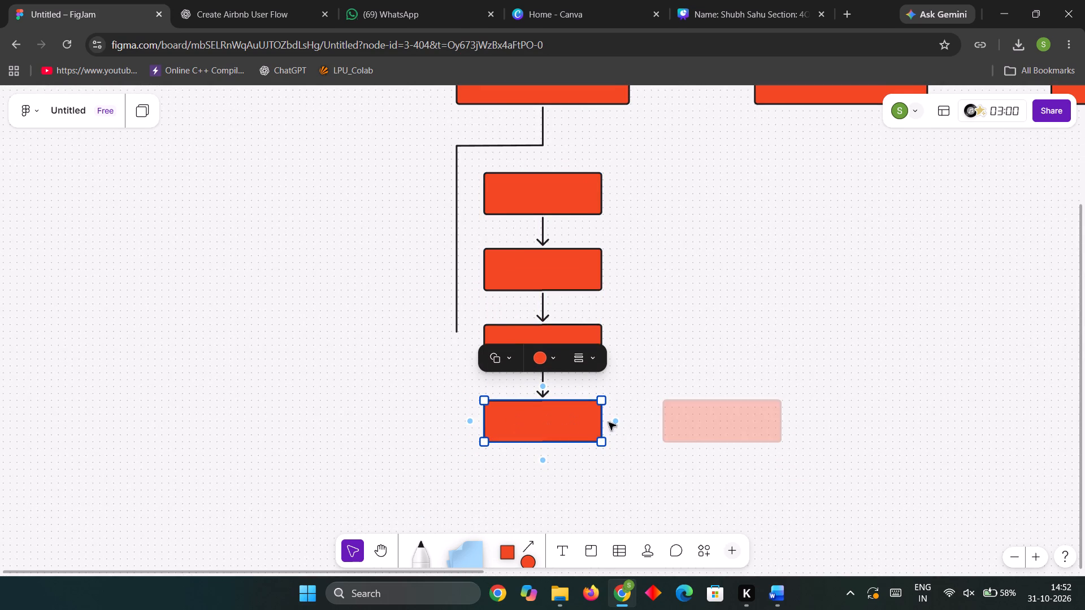
{"action": "left_click", "coordinate": [546, 460]}
{"action": "scroll", "coordinate": [679, 455], "scroll_direction": "down", "scroll_amount": 2}
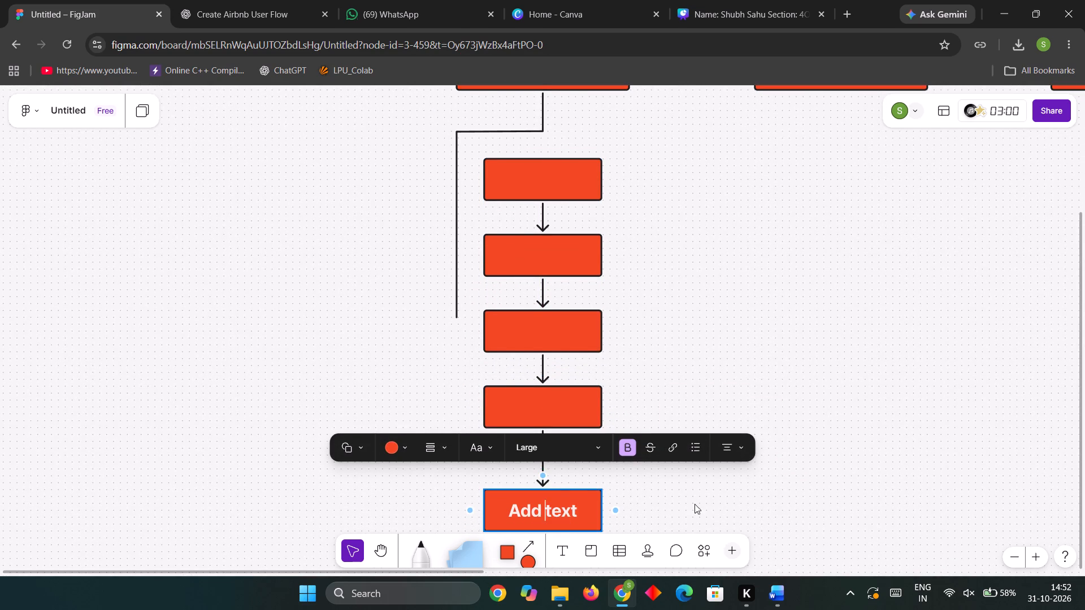
{"action": "left_click", "coordinate": [695, 504]}
{"action": "scroll", "coordinate": [684, 500], "scroll_direction": "down", "scroll_amount": 2}
{"action": "left_click", "coordinate": [589, 498]}
{"action": "left_click_drag", "start_coordinate": [577, 499], "coordinate": [574, 483]}
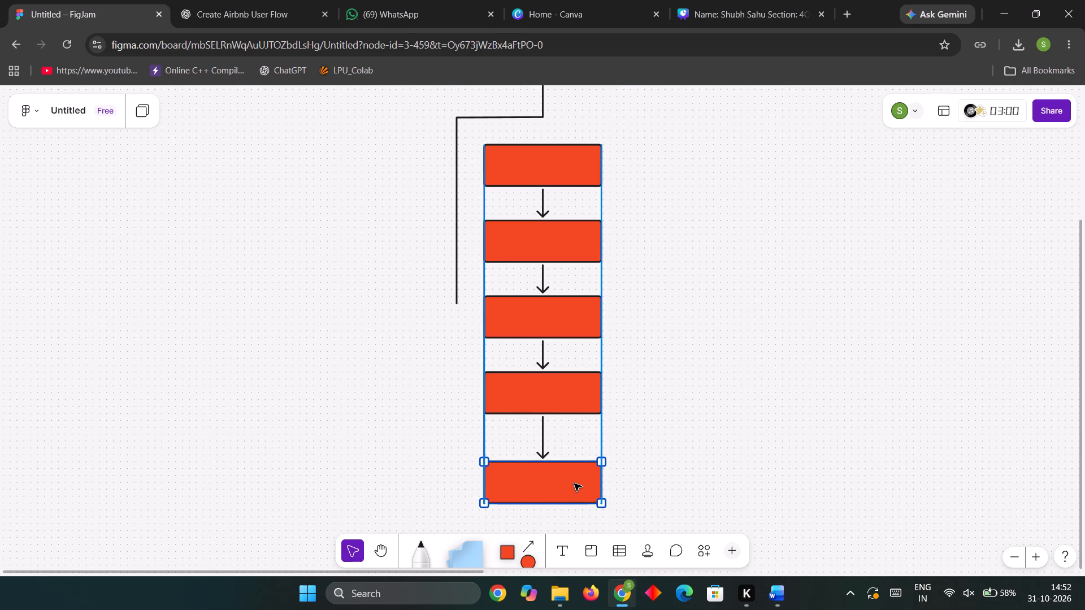
Nudge the fifth box up so its gap matches the even spacing of the column above.
{"action": "left_click_drag", "start_coordinate": [574, 483], "coordinate": [574, 470]}
{"action": "left_click", "coordinate": [680, 335]}
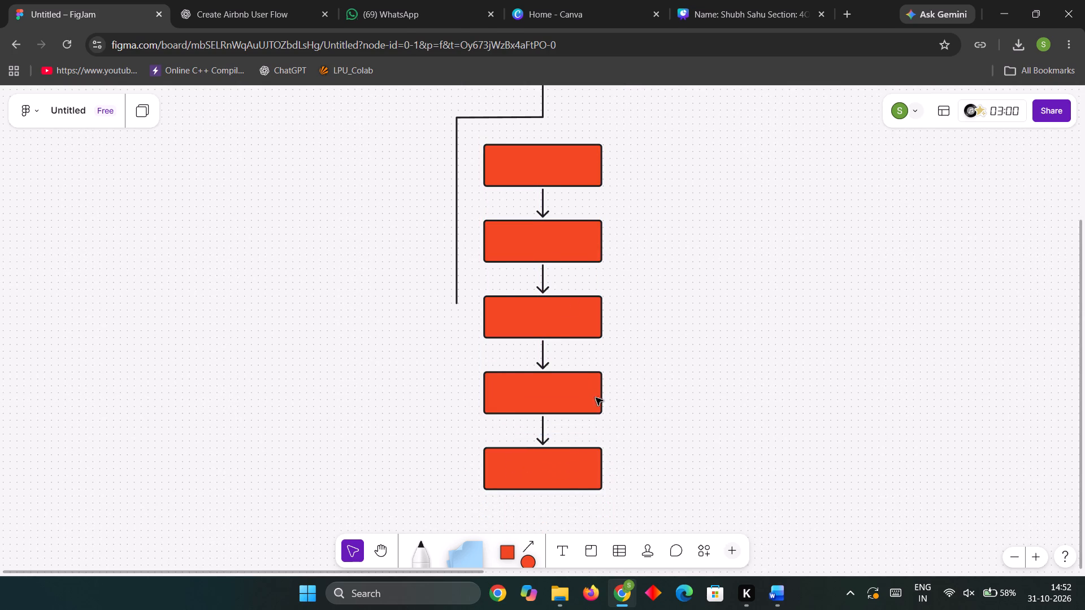
Add a sixth arrow-connected box below the fifth and move it up to match the column's even spacing.
{"action": "scroll", "coordinate": [597, 398], "scroll_direction": "down", "scroll_amount": 4}
{"action": "left_click", "coordinate": [537, 327]}
{"action": "left_click", "coordinate": [542, 354]}
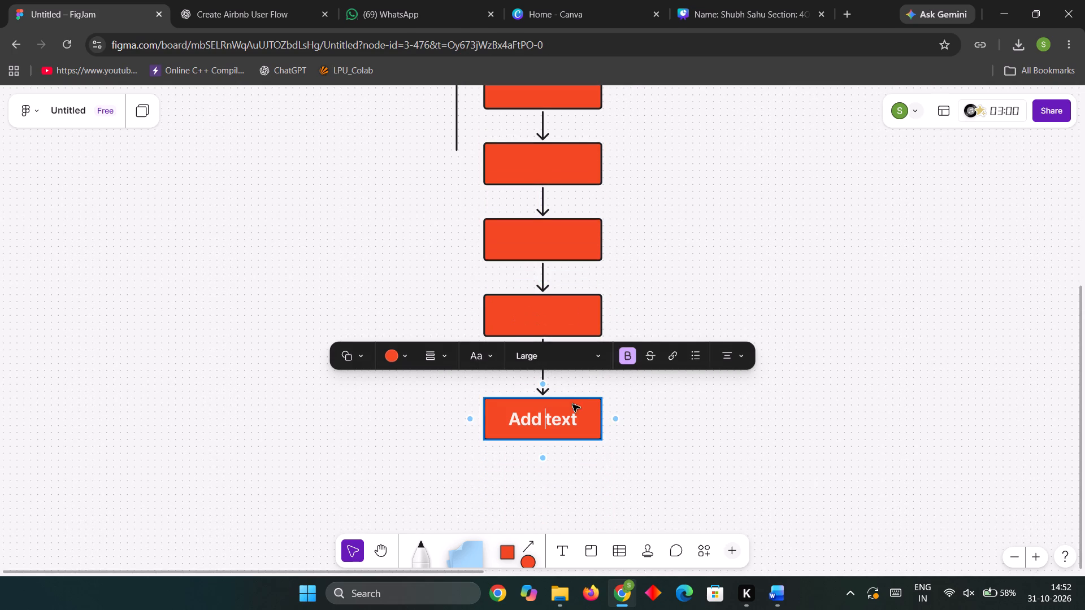
{"action": "left_click_drag", "start_coordinate": [584, 422], "coordinate": [585, 399]}
{"action": "left_click", "coordinate": [585, 389]}
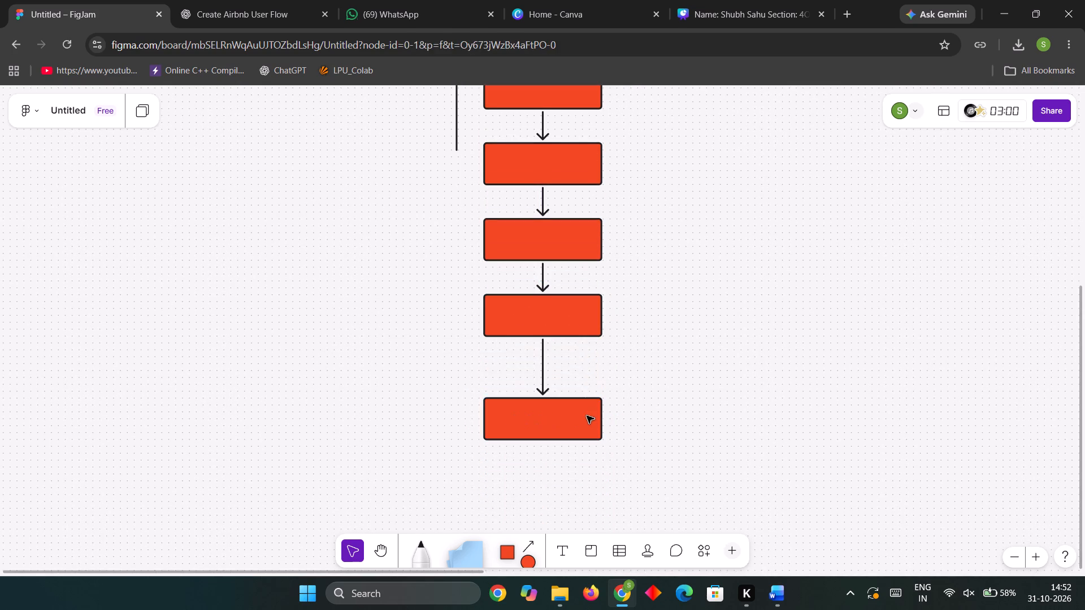
{"action": "left_click_drag", "start_coordinate": [588, 424], "coordinate": [585, 402]}
{"action": "left_click", "coordinate": [684, 399]}
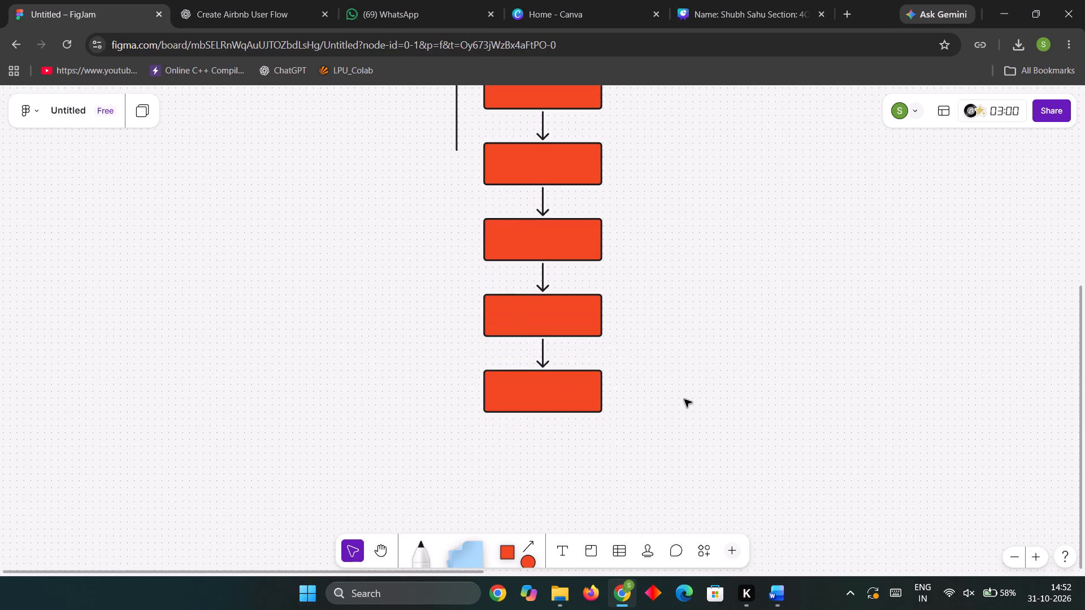
{"action": "scroll", "coordinate": [687, 401], "scroll_direction": "up", "scroll_amount": 9}
{"action": "scroll", "coordinate": [685, 403], "scroll_direction": "down", "scroll_amount": 8}
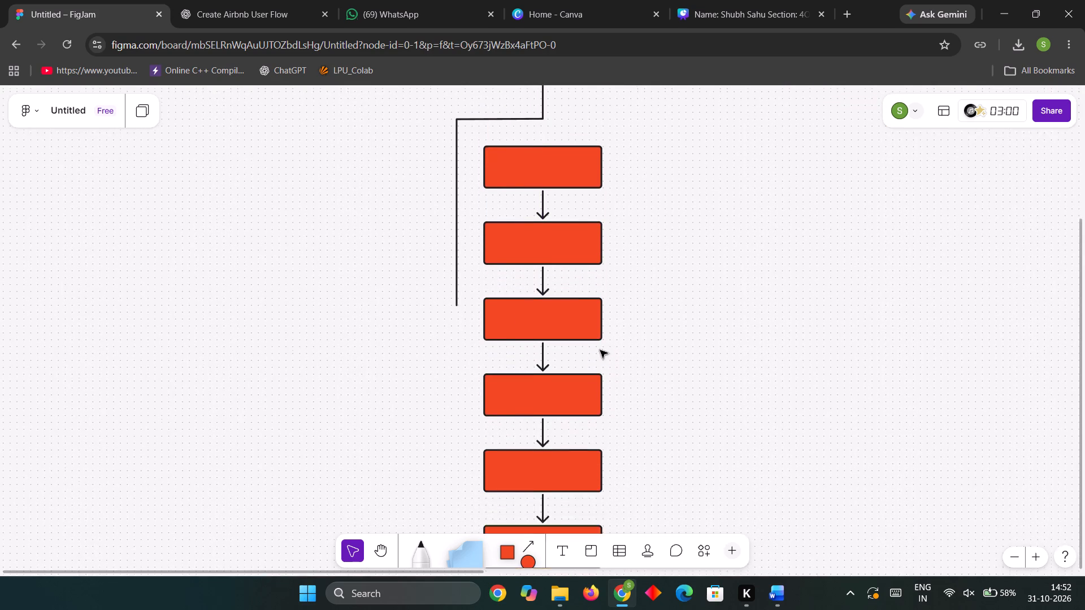
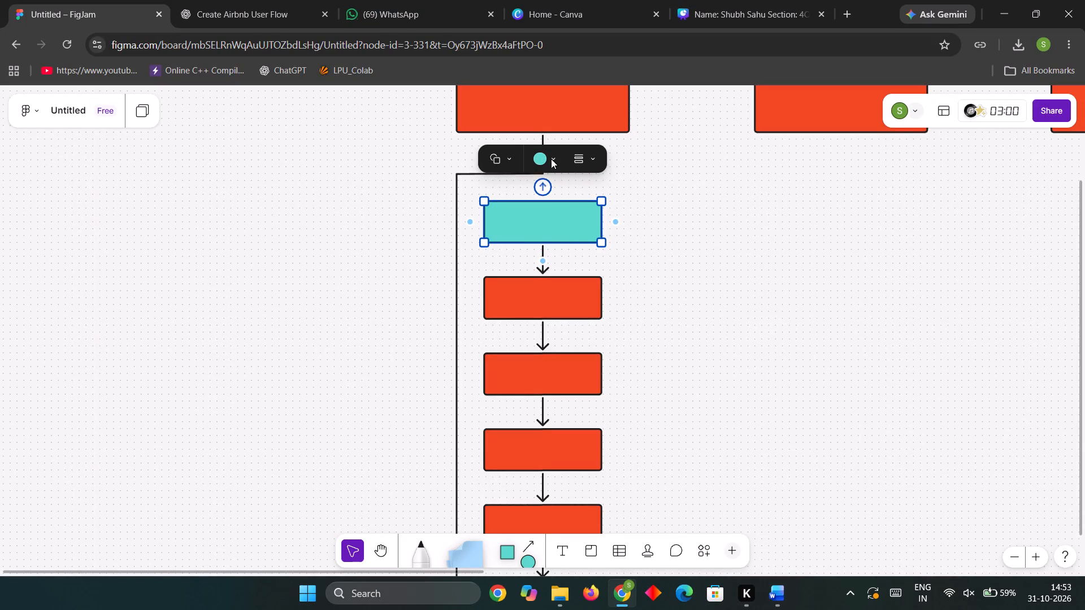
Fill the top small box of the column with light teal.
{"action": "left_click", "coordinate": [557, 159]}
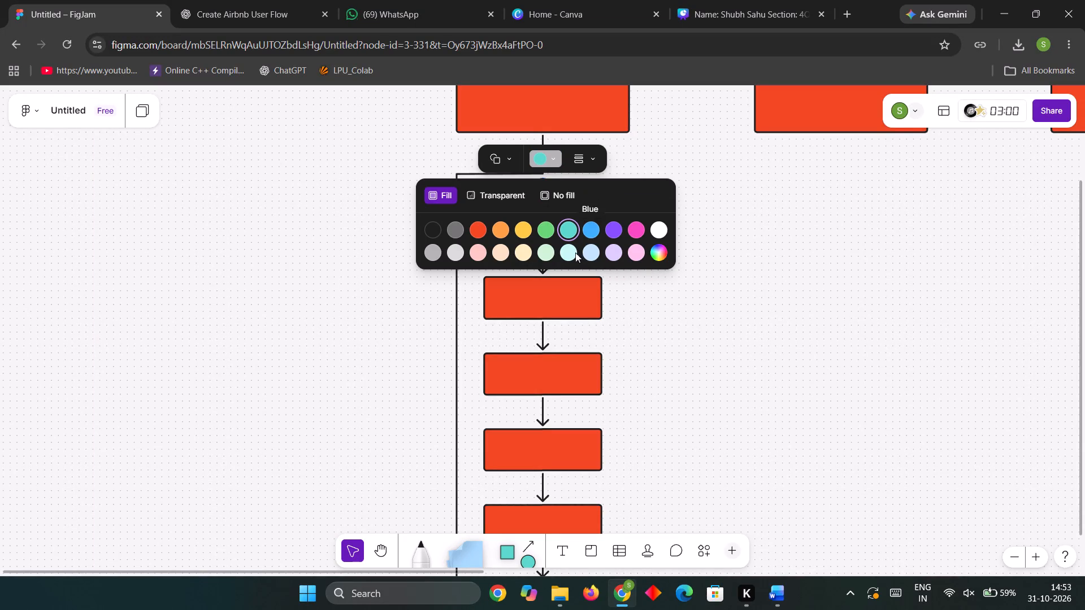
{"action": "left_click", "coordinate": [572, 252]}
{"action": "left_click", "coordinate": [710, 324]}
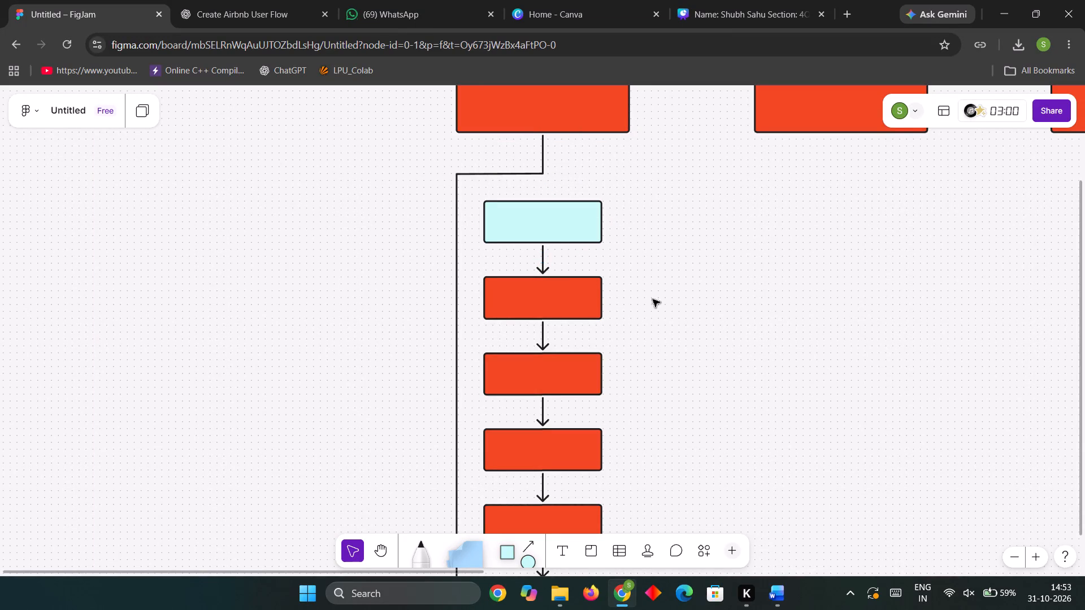
Change the fill of the top small box in the column to blue.
{"action": "left_click", "coordinate": [548, 226]}
{"action": "left_click", "coordinate": [549, 161]}
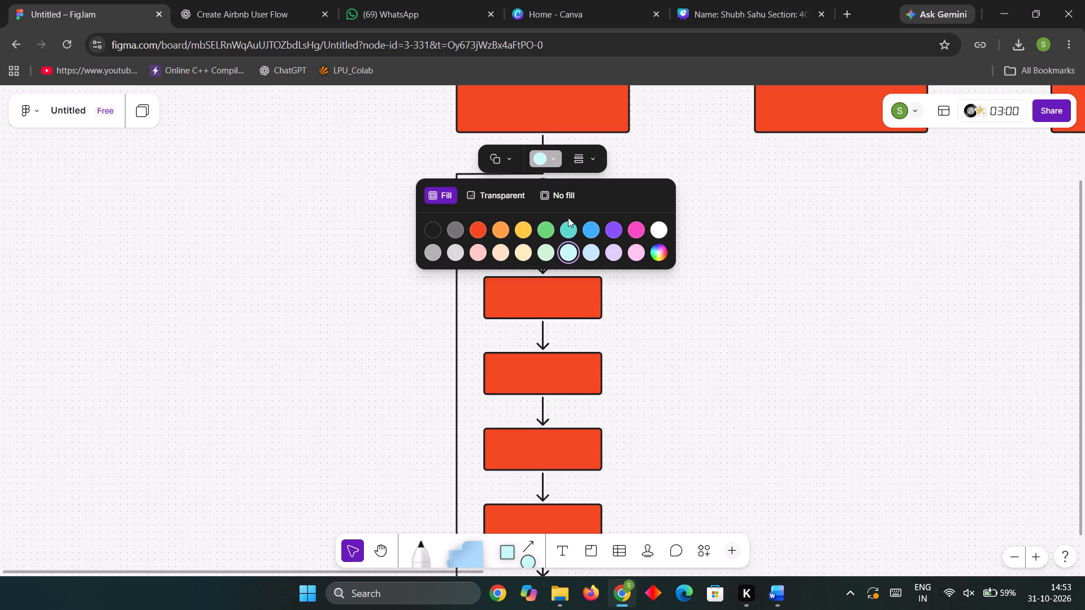
{"action": "left_click", "coordinate": [588, 224]}
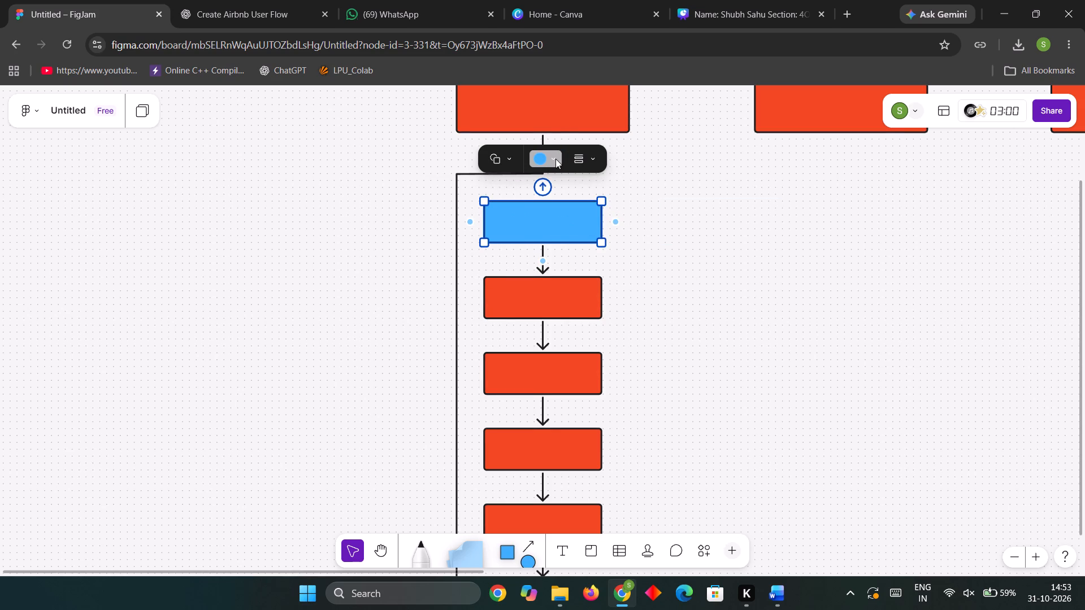
Change the fill of the first small box in the column to light blue.
{"action": "left_click", "coordinate": [555, 159]}
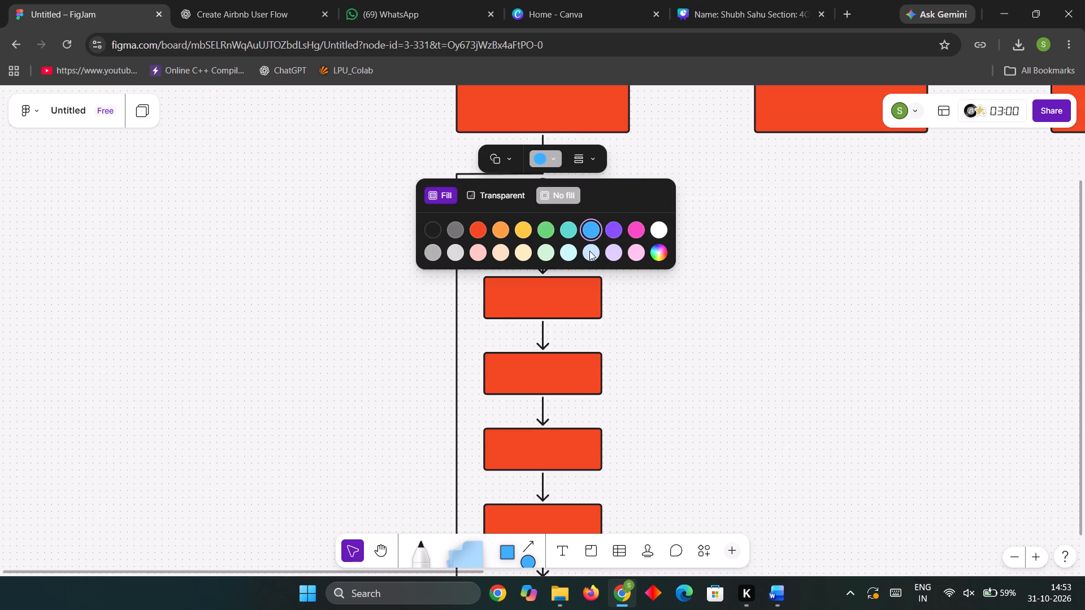
{"action": "left_click", "coordinate": [591, 252]}
{"action": "left_click", "coordinate": [704, 307]}
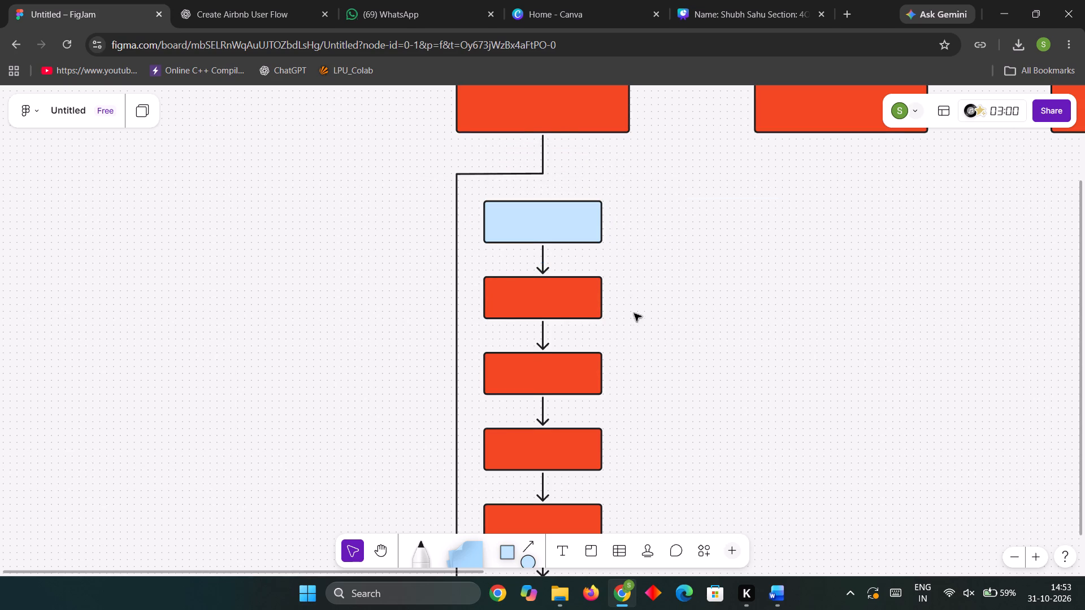
Change the fill of the second and third small boxes in the column to light green.
{"action": "scroll", "coordinate": [710, 328], "scroll_direction": "up", "scroll_amount": 3}
{"action": "scroll", "coordinate": [710, 328], "scroll_direction": "down", "scroll_amount": 3, "text": "ctrl"}
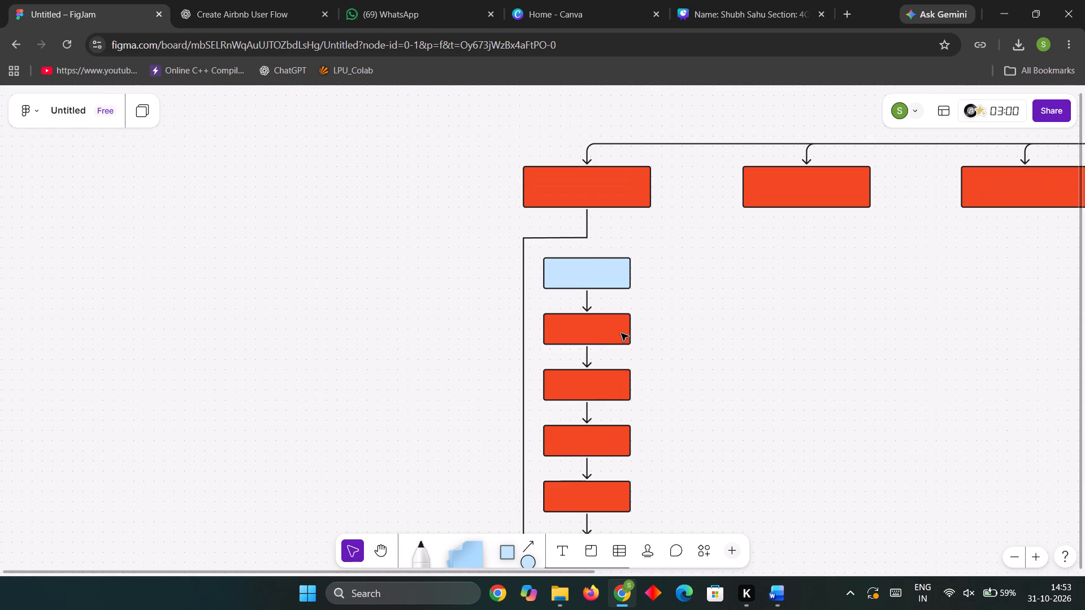
{"action": "left_click", "coordinate": [620, 333]}
{"action": "left_click", "coordinate": [598, 275]}
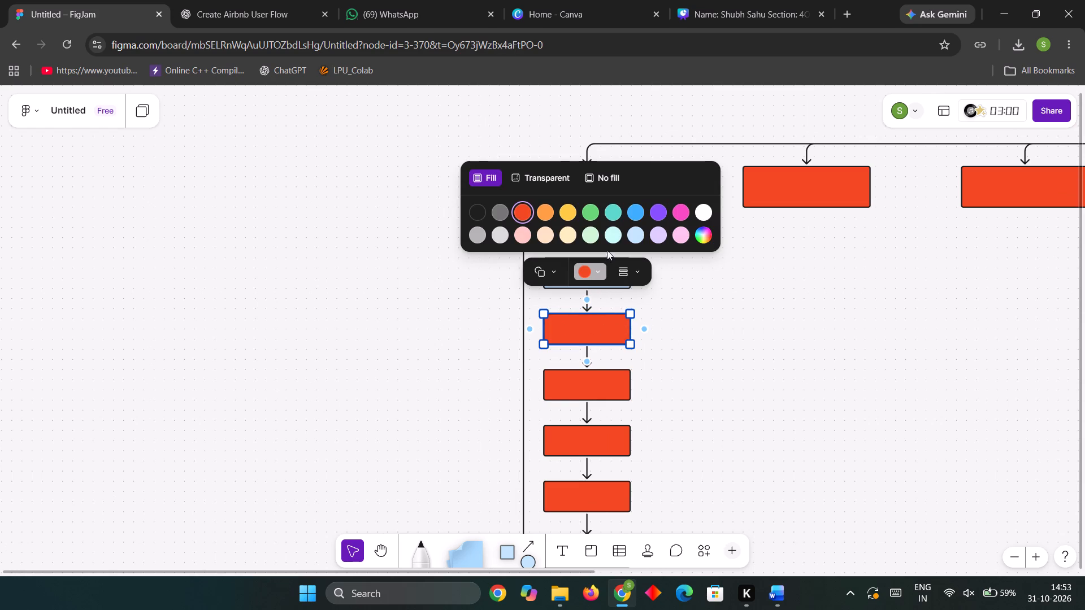
{"action": "left_click", "coordinate": [591, 233]}
{"action": "left_click", "coordinate": [703, 363]}
{"action": "scroll", "coordinate": [704, 363], "scroll_direction": "down", "scroll_amount": 2}
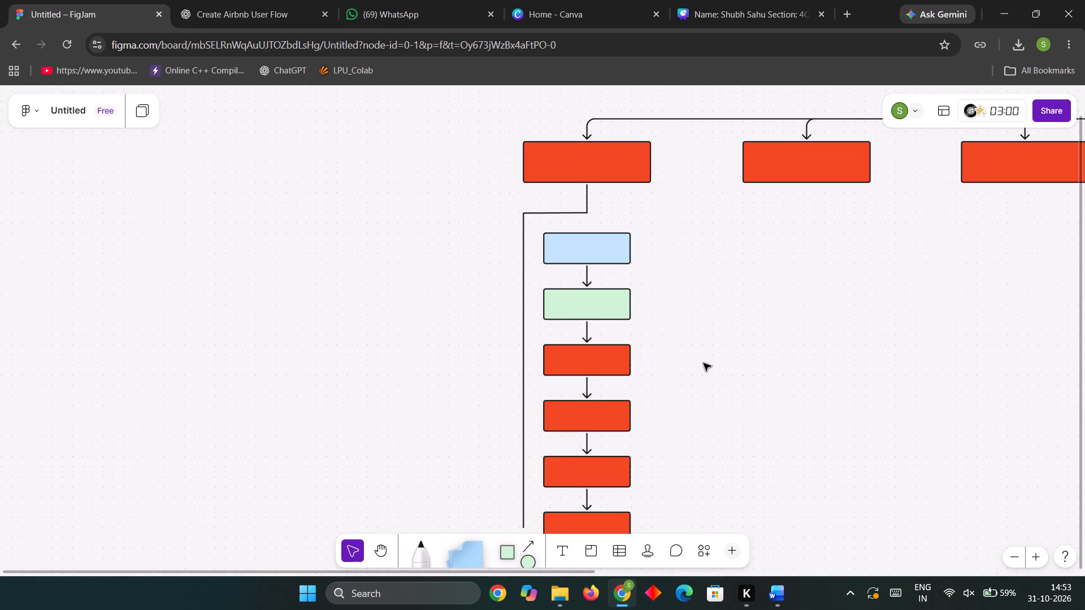
{"action": "left_click", "coordinate": [610, 358]}
{"action": "left_click", "coordinate": [594, 302]}
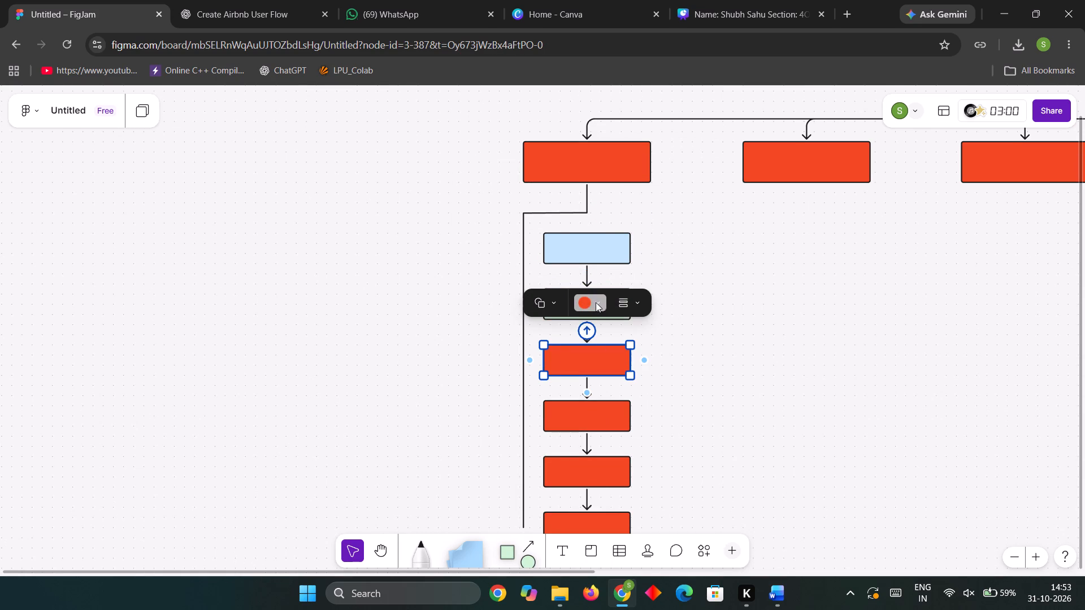
{"action": "left_click", "coordinate": [587, 265]}
Change the fill of the fourth, fifth and sixth small boxes in the column to light green.
{"action": "scroll", "coordinate": [714, 398], "scroll_direction": "down", "scroll_amount": 3}
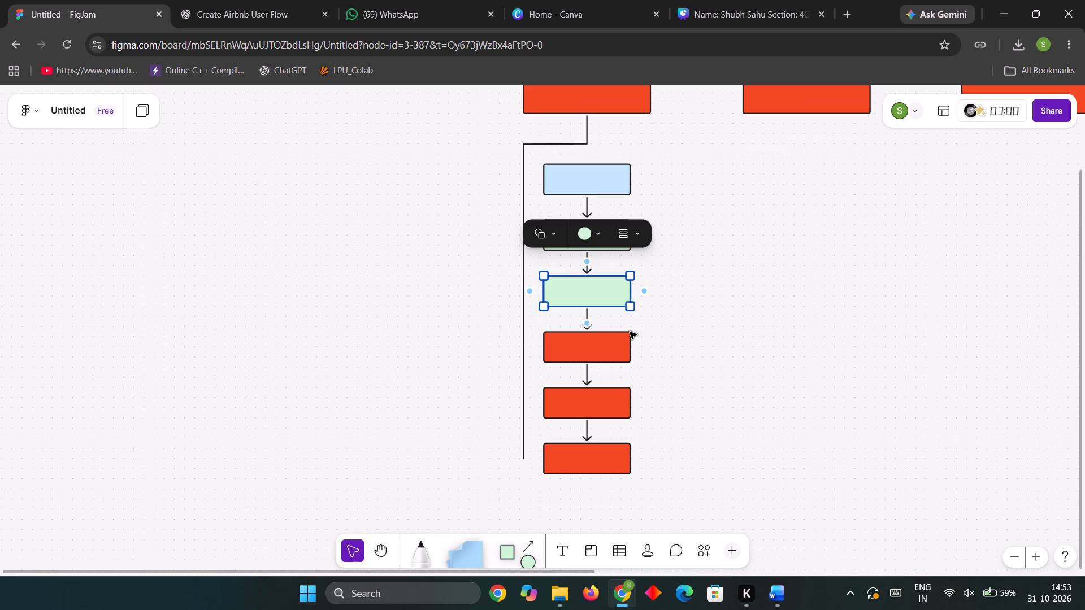
{"action": "left_click", "coordinate": [612, 347]}
{"action": "left_click", "coordinate": [604, 290]}
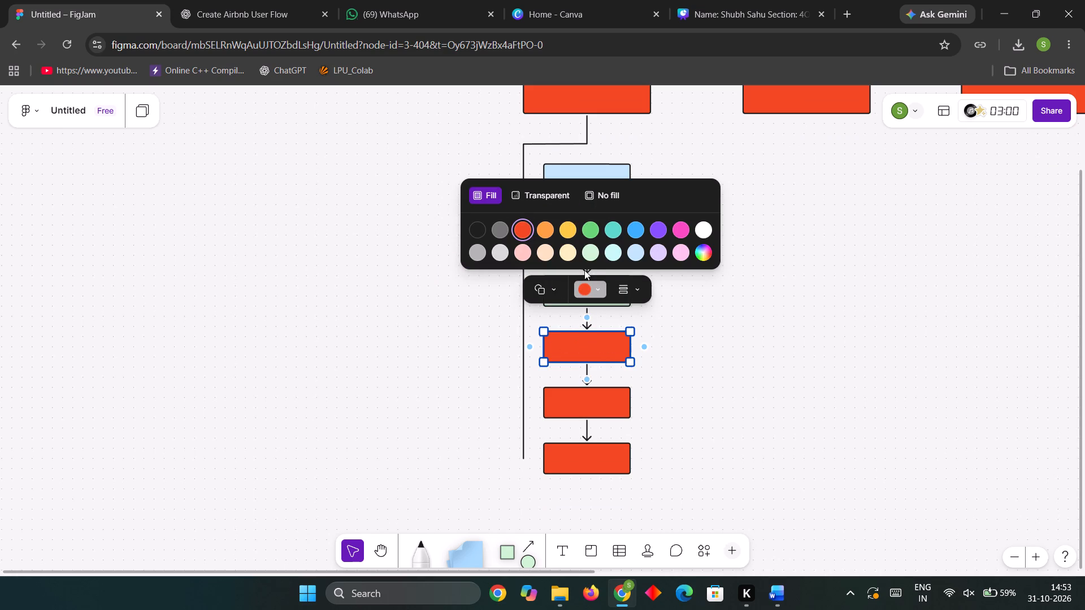
{"action": "left_click", "coordinate": [589, 256]}
{"action": "left_click", "coordinate": [613, 399]}
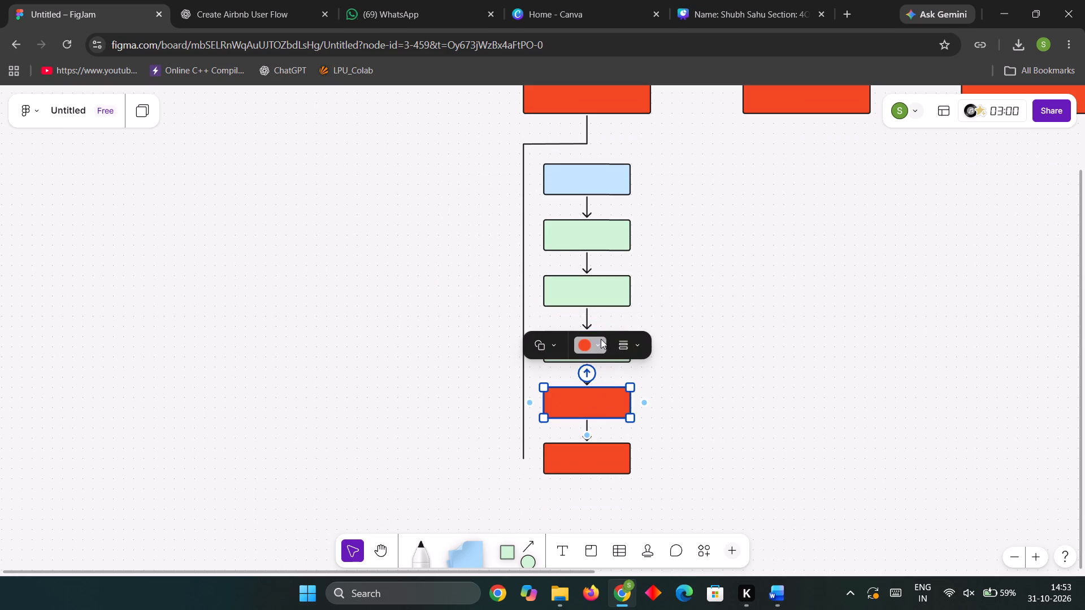
{"action": "left_click", "coordinate": [601, 341]}
{"action": "left_click", "coordinate": [593, 313]}
{"action": "left_click", "coordinate": [606, 454]}
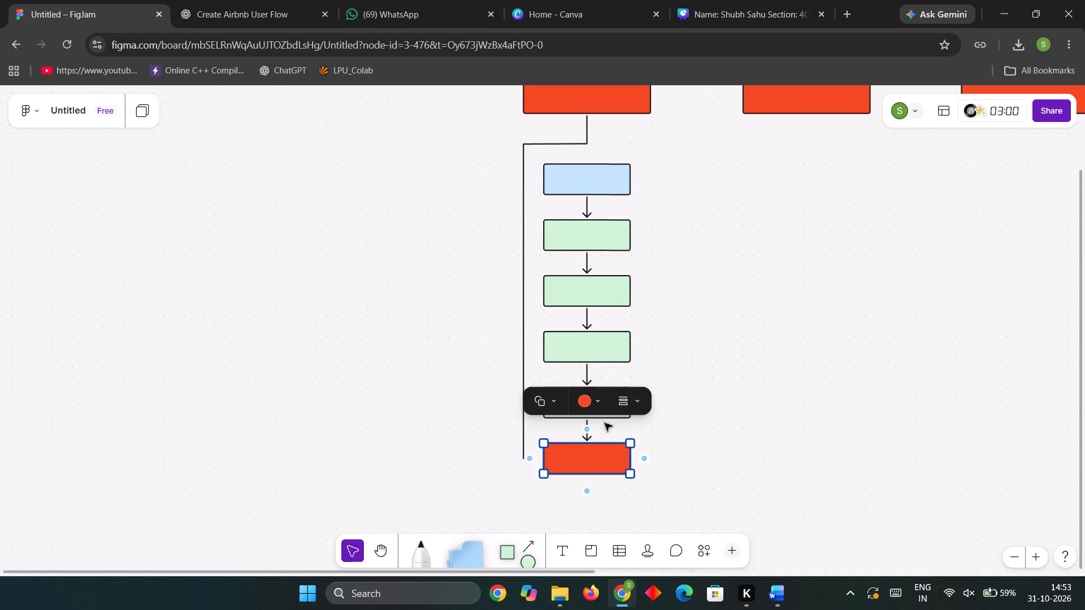
{"action": "left_click", "coordinate": [596, 398]}
{"action": "left_click", "coordinate": [593, 362]}
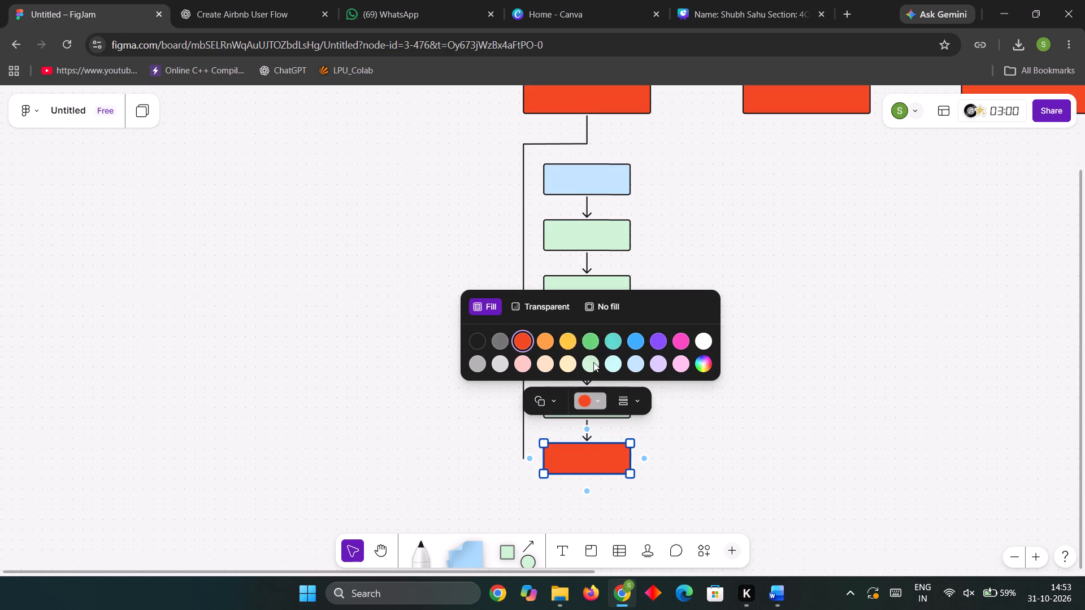
{"action": "left_click", "coordinate": [763, 433]}
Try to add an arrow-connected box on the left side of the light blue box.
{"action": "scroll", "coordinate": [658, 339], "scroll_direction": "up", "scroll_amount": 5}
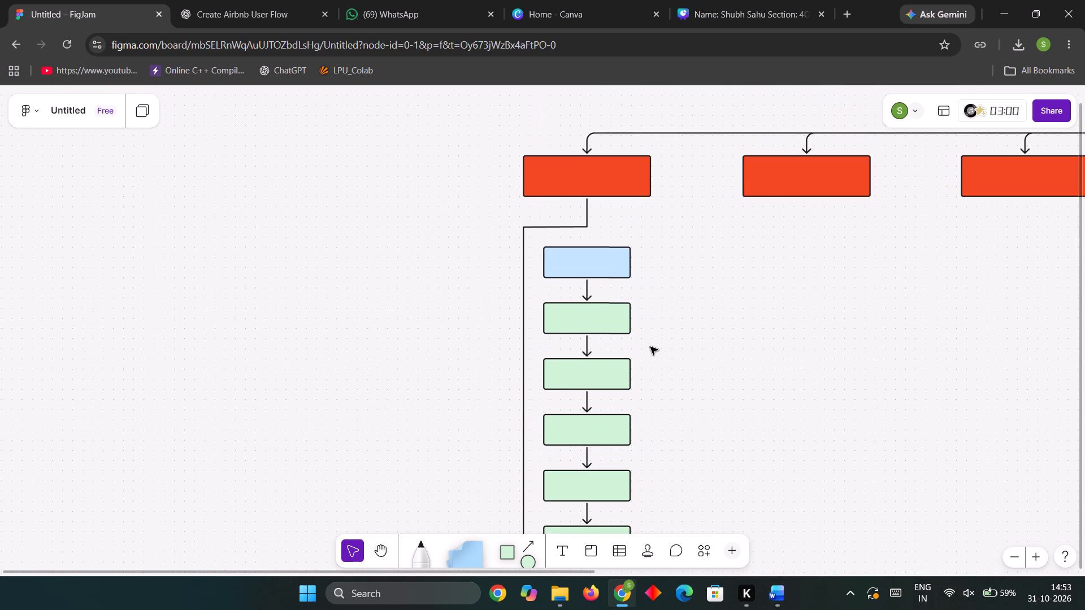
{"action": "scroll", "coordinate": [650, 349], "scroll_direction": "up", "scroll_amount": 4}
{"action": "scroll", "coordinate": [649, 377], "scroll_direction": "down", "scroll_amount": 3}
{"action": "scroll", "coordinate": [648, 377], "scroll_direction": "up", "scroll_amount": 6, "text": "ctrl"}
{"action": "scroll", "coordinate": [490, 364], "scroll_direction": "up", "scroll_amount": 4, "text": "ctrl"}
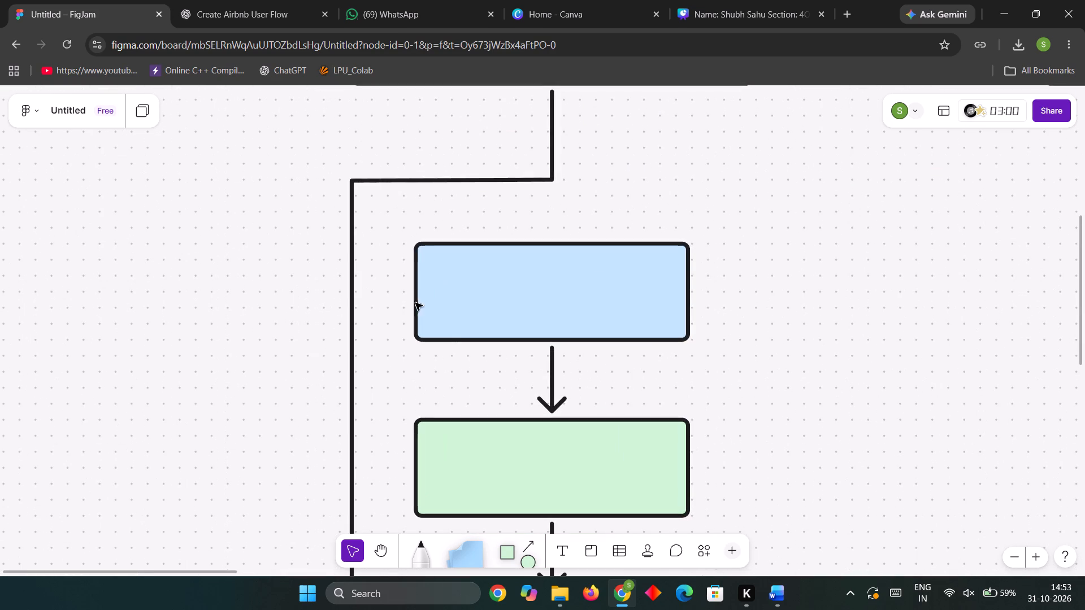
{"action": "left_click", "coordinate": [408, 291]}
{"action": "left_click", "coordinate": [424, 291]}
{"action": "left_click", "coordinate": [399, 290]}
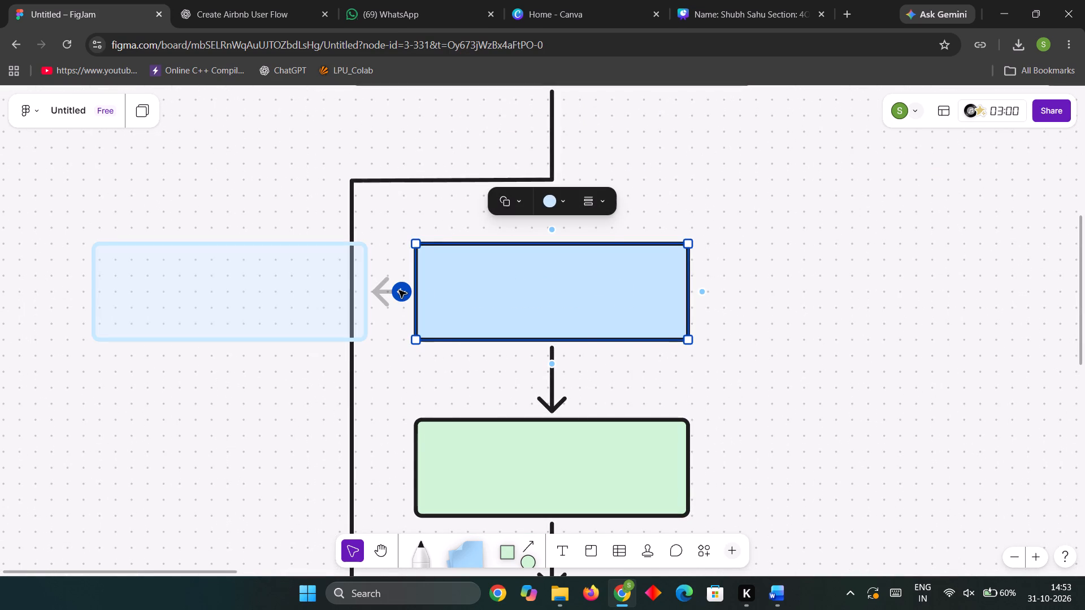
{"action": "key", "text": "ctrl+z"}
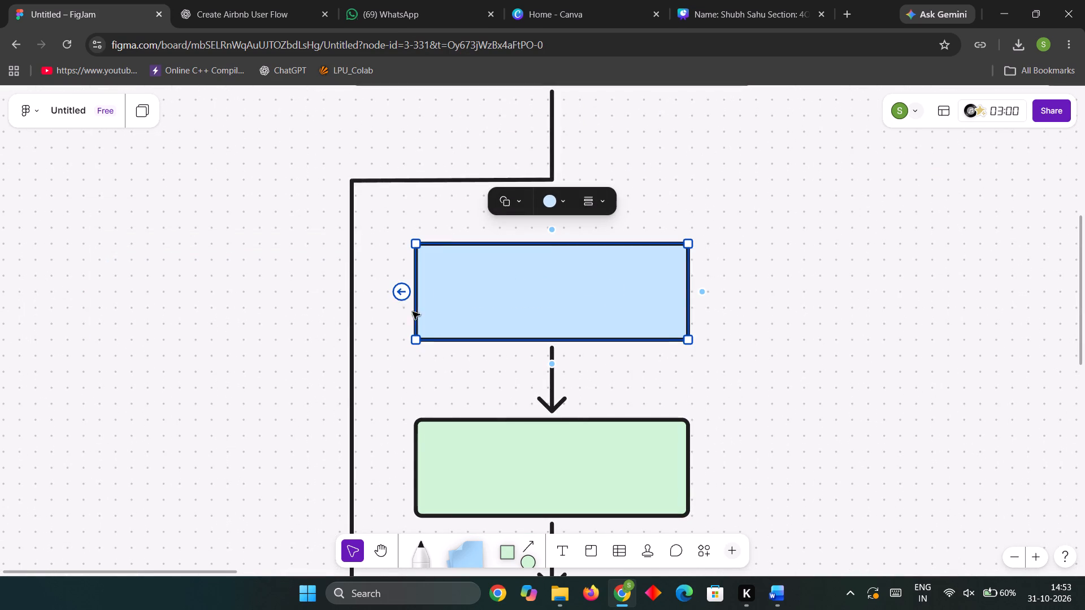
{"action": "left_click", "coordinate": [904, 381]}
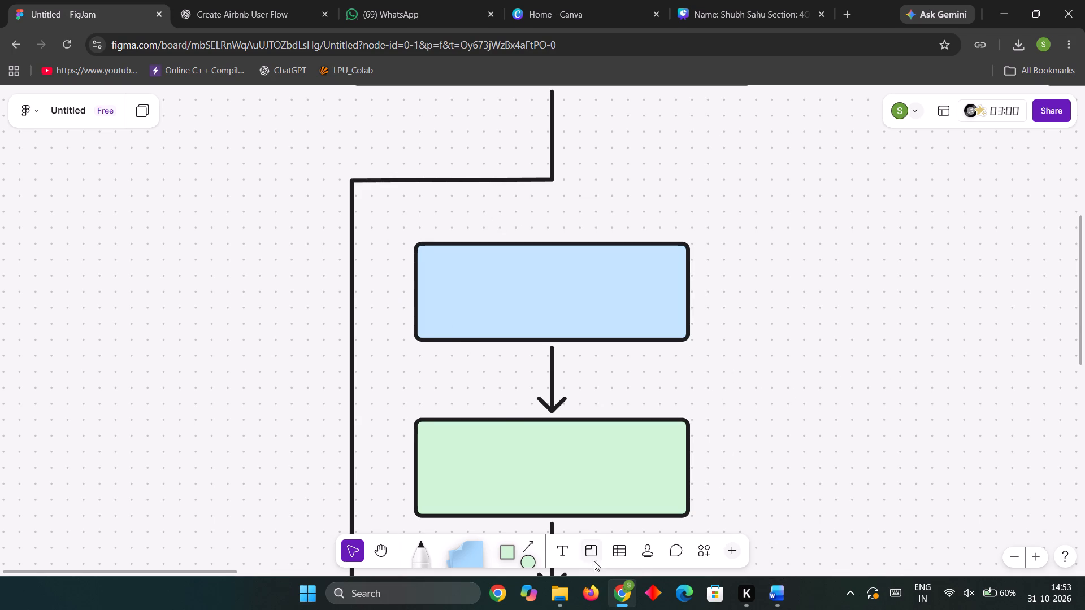
Draw a straight arrow from the light blue box's left edge to the vertical connector line beside it.
{"action": "left_click", "coordinate": [533, 547]}
{"action": "left_click", "coordinate": [449, 518]}
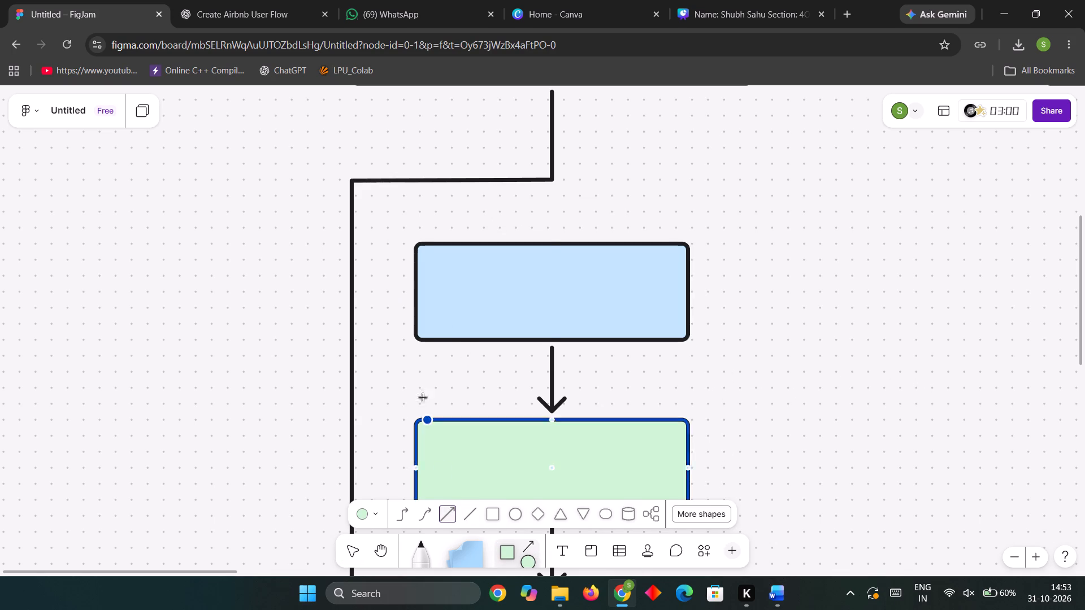
{"action": "left_click", "coordinate": [419, 293]}
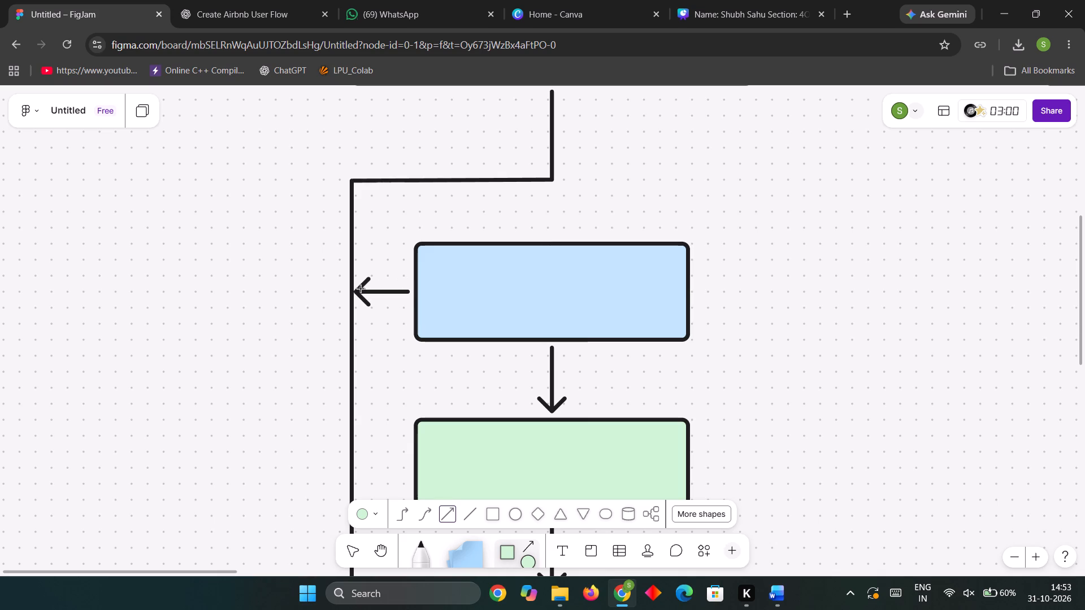
{"action": "left_click", "coordinate": [359, 289]}
{"action": "key", "text": "Escape"}
Reverse the short arrow by giving its box end an arrowhead and its vertical-line end a plain end.
{"action": "left_click", "coordinate": [383, 295]}
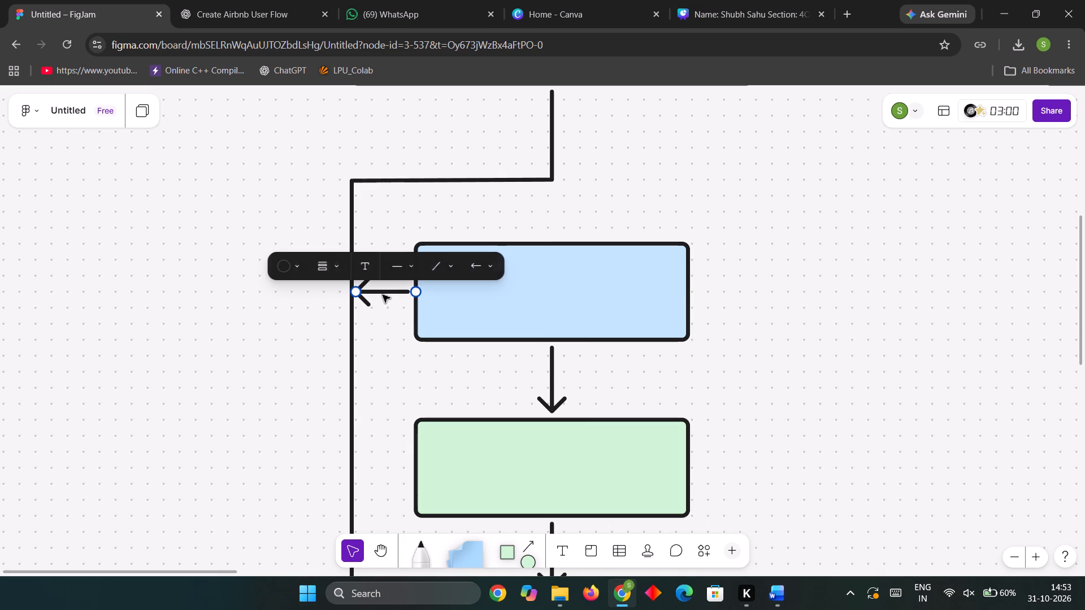
{"action": "left_click", "coordinate": [417, 267]}
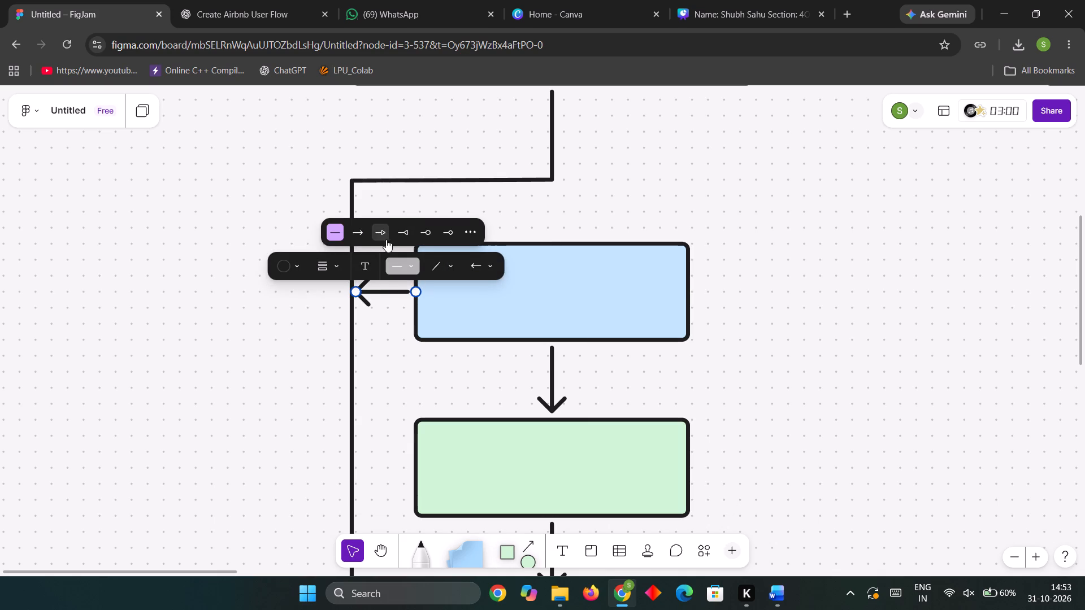
{"action": "left_click", "coordinate": [360, 233]}
{"action": "left_click", "coordinate": [451, 268]}
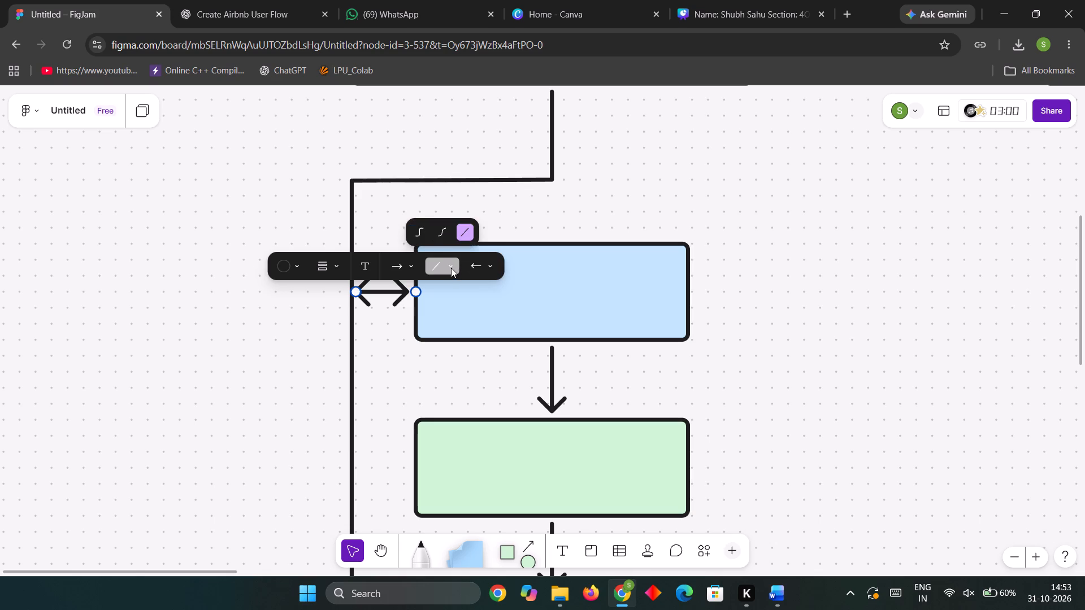
{"action": "left_click", "coordinate": [449, 267]}
{"action": "left_click", "coordinate": [489, 265]}
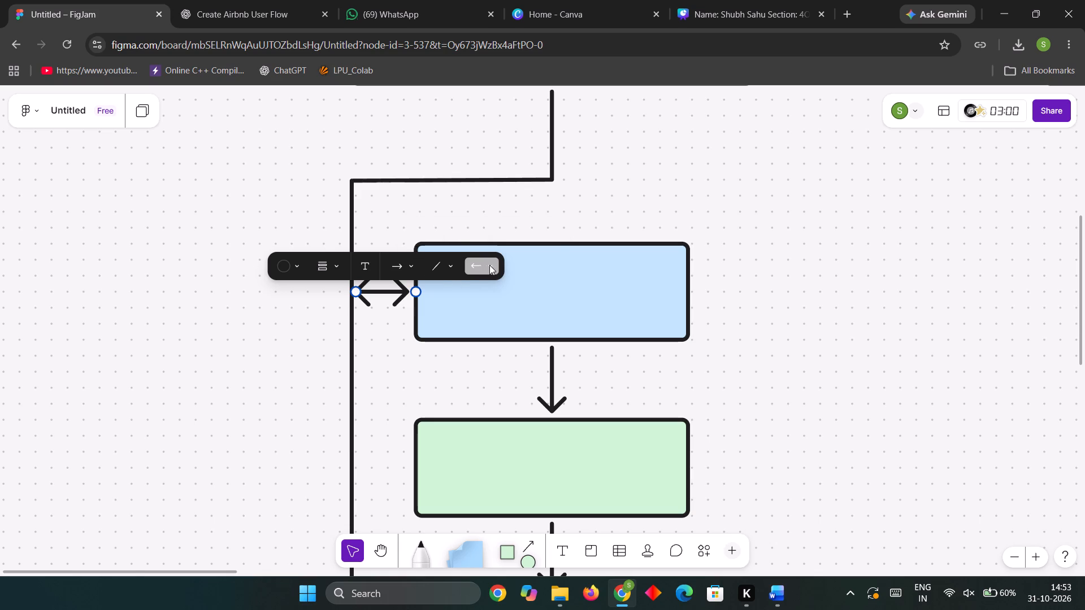
{"action": "left_click", "coordinate": [420, 230]}
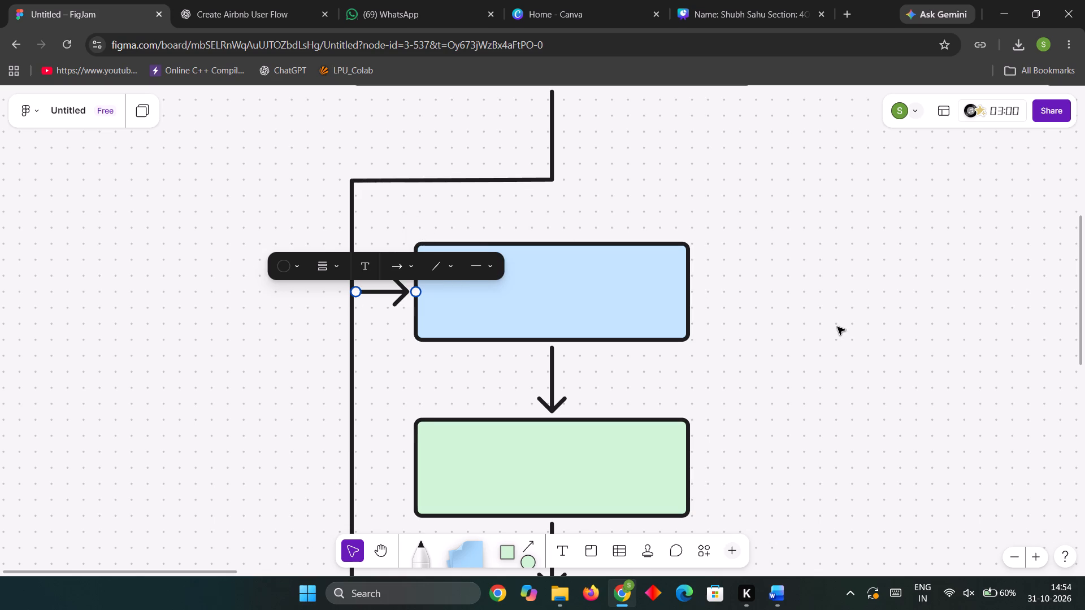
{"action": "left_click", "coordinate": [836, 328]}
Review the coloured sub-box column beneath the first red box, from its connector down to the lowest green box.
{"action": "scroll", "coordinate": [774, 346], "scroll_direction": "down", "scroll_amount": 7}
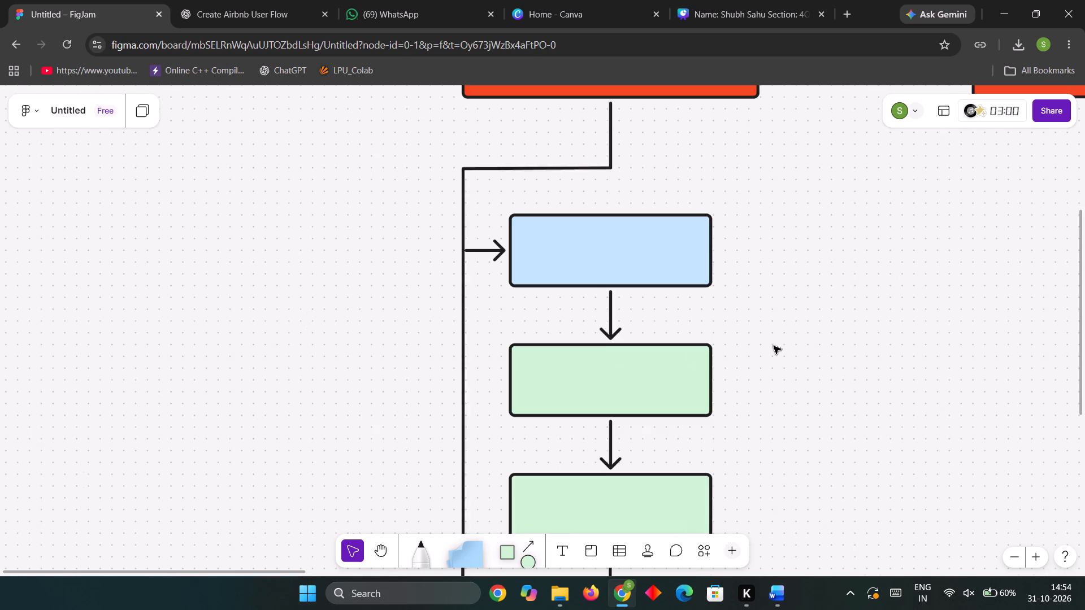
{"action": "scroll", "coordinate": [819, 354], "scroll_direction": "down", "scroll_amount": 4, "text": "ctrl"}
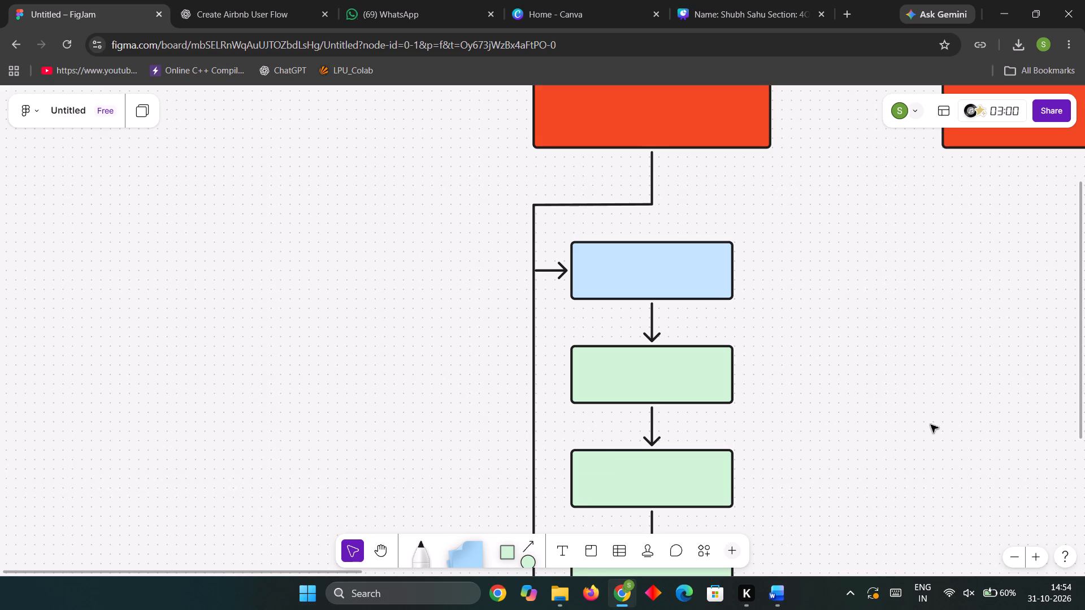
{"action": "key", "text": "Right"}
{"action": "key", "text": "Right"}
{"action": "key", "text": "Down"}
{"action": "key", "text": "Down"}
{"action": "key", "text": "Down"}
{"action": "key", "text": "Down"}
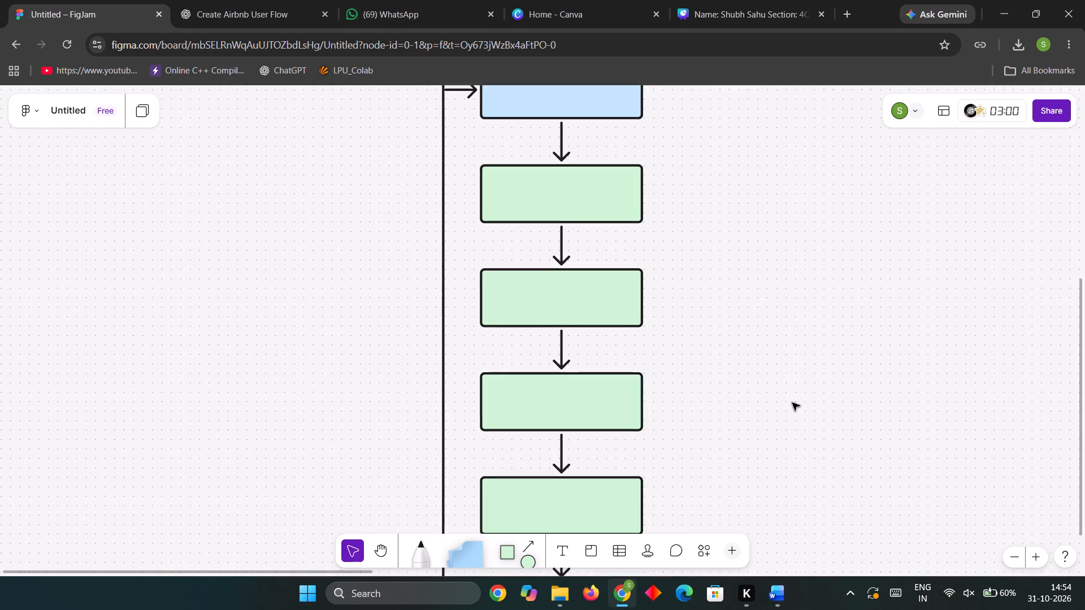
{"action": "key", "text": "Down"}
{"action": "key", "text": "Down"}
{"action": "key", "text": "Down"}
{"action": "key", "text": "Up"}
{"action": "key", "text": "Up"}
{"action": "key", "text": "Up"}
{"action": "key", "text": "Up"}
{"action": "key", "text": "Up"}
{"action": "key", "text": "Up"}
{"action": "key", "text": "Up"}
{"action": "key", "text": "Up"}
{"action": "key", "text": "Up"}
{"action": "key", "text": "Down"}
{"action": "key", "text": "Down"}
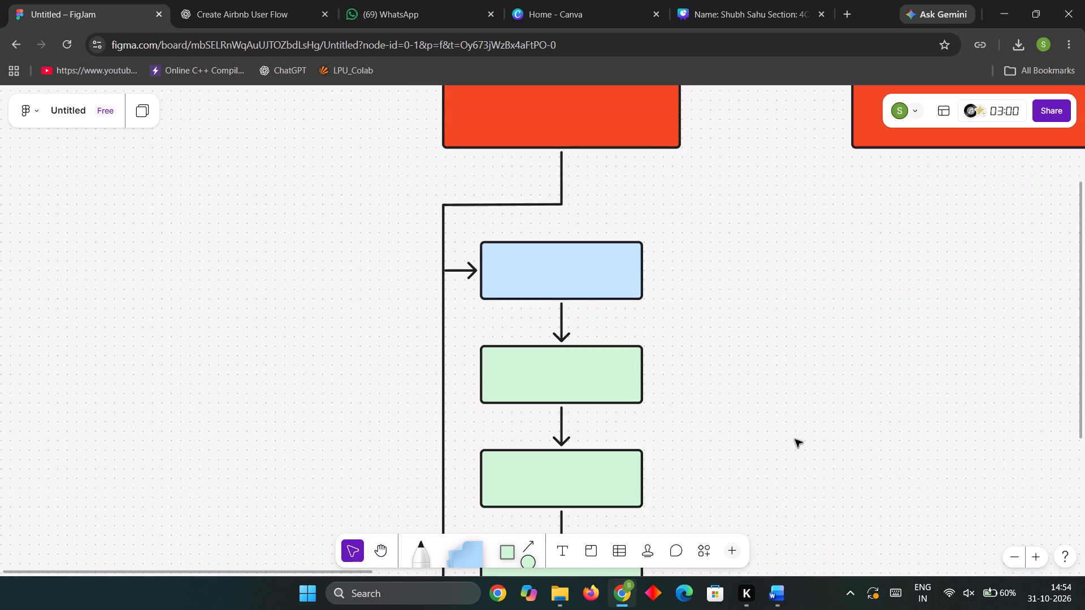
{"action": "scroll", "coordinate": [798, 439], "scroll_direction": "down", "scroll_amount": 4, "text": "ctrl"}
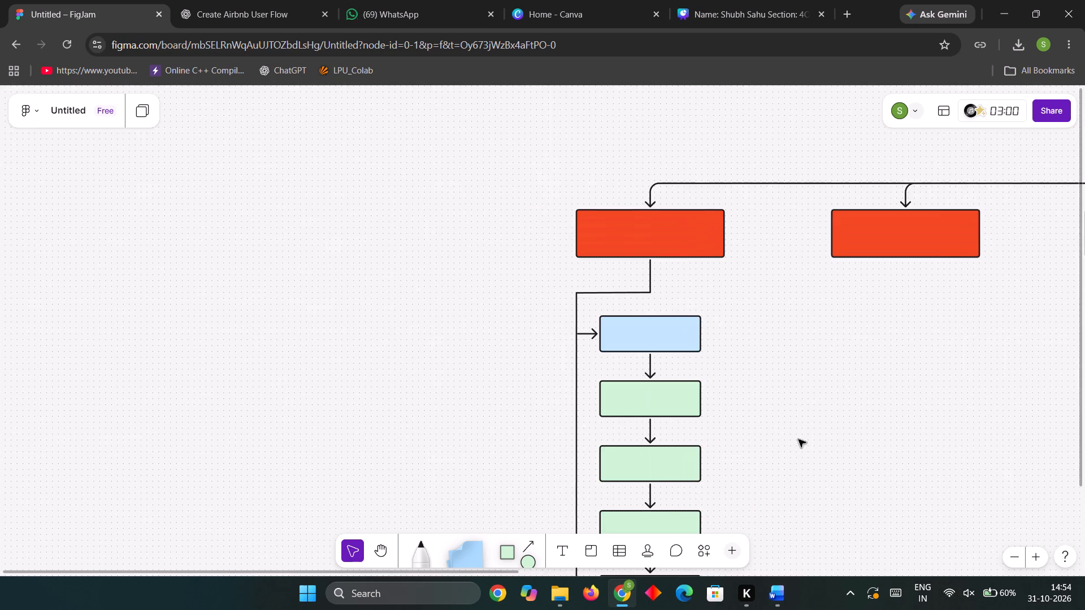
{"action": "key", "text": "Right"}
{"action": "key", "text": "Right"}
{"action": "key", "text": "Down"}
{"action": "key", "text": "Down"}
{"action": "key", "text": "Down"}
{"action": "key", "text": "Down"}
{"action": "key", "text": "Up"}
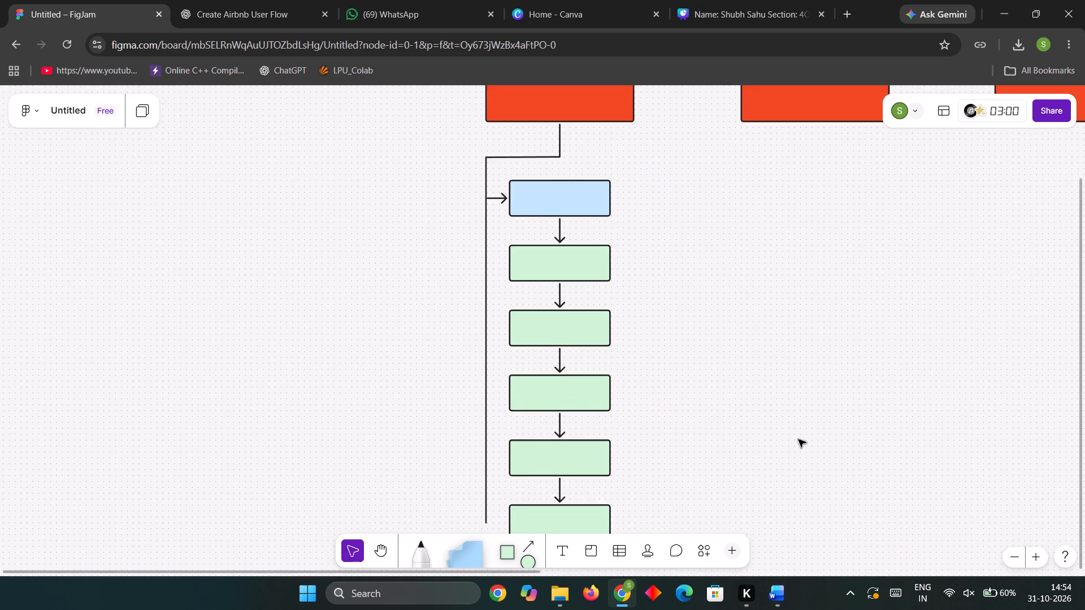
{"action": "key", "text": "Up"}
{"action": "scroll", "coordinate": [798, 439], "scroll_direction": "down", "scroll_amount": 4, "text": "ctrl"}
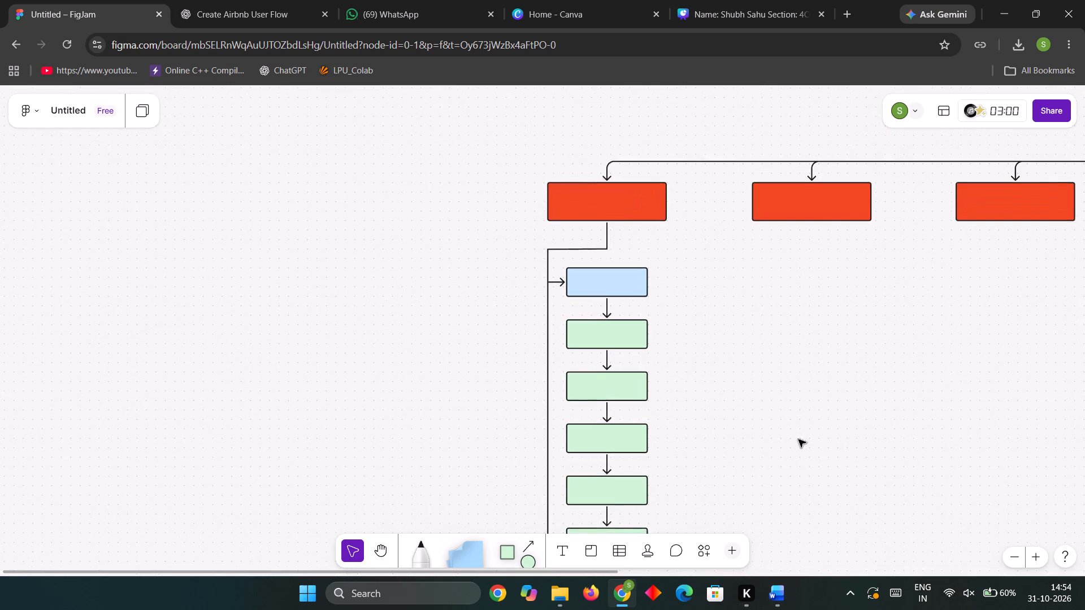
{"action": "scroll", "coordinate": [798, 439], "scroll_direction": "down", "scroll_amount": 3}
{"action": "scroll", "coordinate": [798, 439], "scroll_direction": "up", "scroll_amount": 1}
{"action": "scroll", "coordinate": [798, 439], "scroll_direction": "down", "scroll_amount": 1}
Look along the whole row of red boxes beneath Home and come back to the first column.
{"action": "key", "text": "Right"}
{"action": "key", "text": "Right"}
{"action": "key", "text": "Right"}
{"action": "key", "text": "Right"}
{"action": "key", "text": "Right"}
{"action": "key", "text": "Right"}
{"action": "key", "text": "Right"}
{"action": "key", "text": "Right"}
{"action": "key", "text": "Right"}
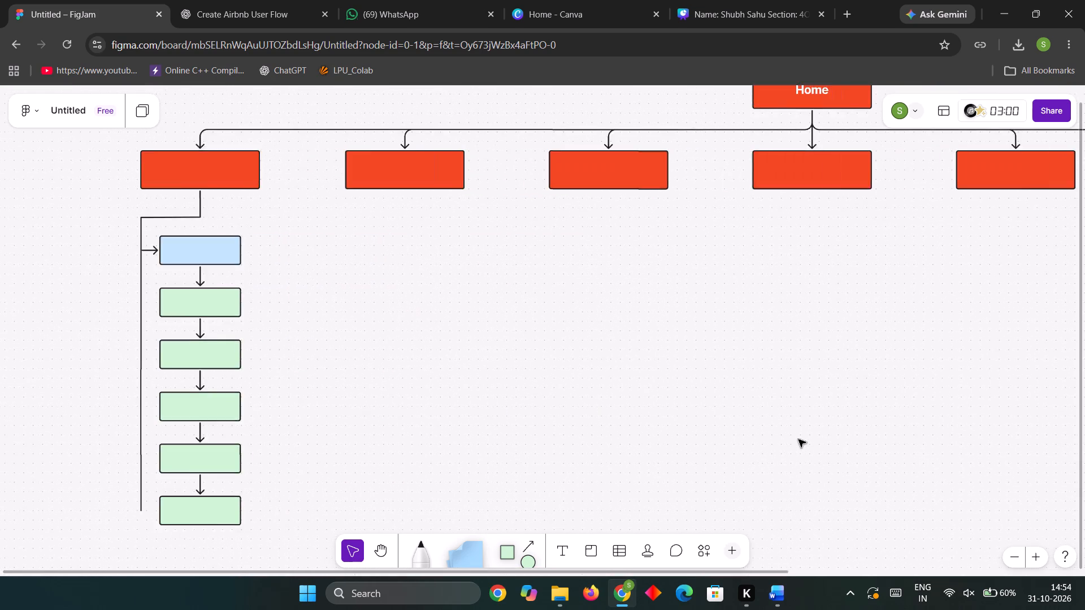
{"action": "key", "text": "Right"}
{"action": "key", "text": "Right"}
{"action": "key", "text": "Right"}
{"action": "key", "text": "Right"}
{"action": "key", "text": "Right"}
{"action": "key", "text": "Right"}
{"action": "key", "text": "Right"}
{"action": "key", "text": "Right"}
{"action": "key", "text": "Right"}
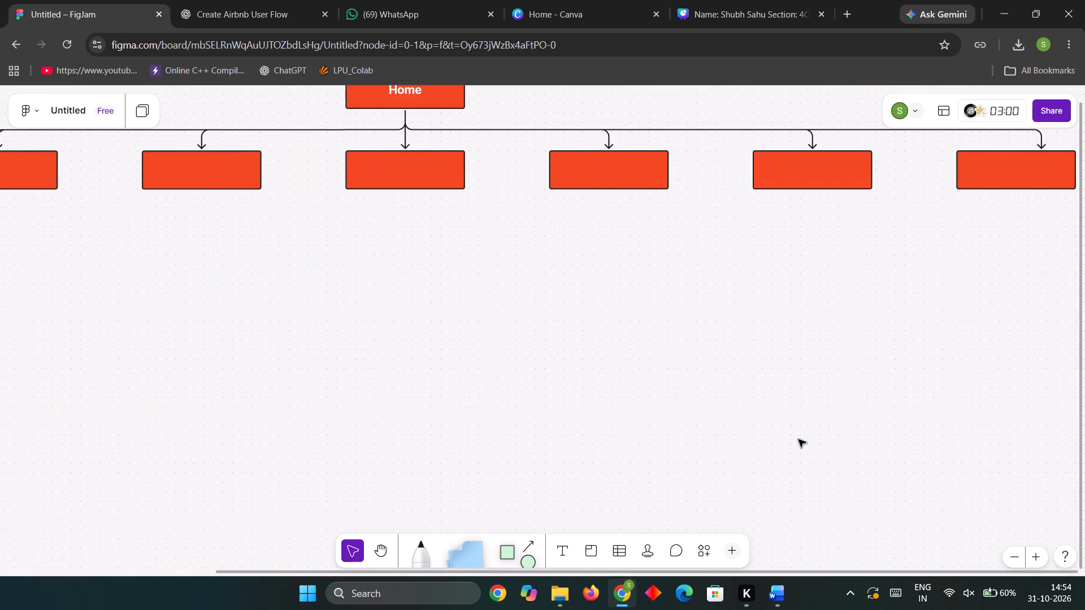
{"action": "key", "text": "Left"}
{"action": "key", "text": "Left"}
{"action": "key", "text": "Left"}
{"action": "key", "text": "Left"}
{"action": "key", "text": "Left"}
{"action": "key", "text": "Left"}
{"action": "key", "text": "Left"}
{"action": "key", "text": "Left"}
{"action": "key", "text": "Left"}
{"action": "key", "text": "Left"}
{"action": "key", "text": "Left"}
{"action": "key", "text": "Left"}
{"action": "key", "text": "Left"}
{"action": "key", "text": "Left"}
{"action": "key", "text": "Left"}
{"action": "key", "text": "Left"}
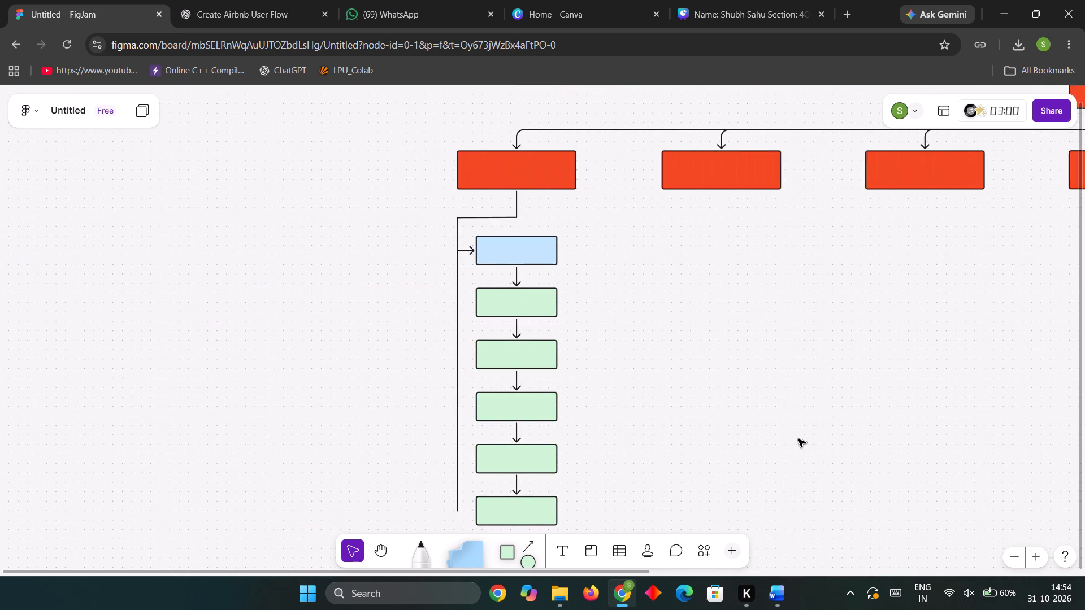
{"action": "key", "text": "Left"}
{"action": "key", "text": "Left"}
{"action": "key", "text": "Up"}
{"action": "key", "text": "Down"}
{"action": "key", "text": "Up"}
Delete the five downward arrows linking the light blue box and the green boxes in the first column.
{"action": "scroll", "coordinate": [698, 398], "scroll_direction": "up", "scroll_amount": 5}
{"action": "scroll", "coordinate": [697, 402], "scroll_direction": "up", "scroll_amount": 4, "text": "ctrl"}
{"action": "scroll", "coordinate": [697, 428], "scroll_direction": "down", "scroll_amount": 5}
{"action": "scroll", "coordinate": [679, 428], "scroll_direction": "up", "scroll_amount": 3, "text": "ctrl"}
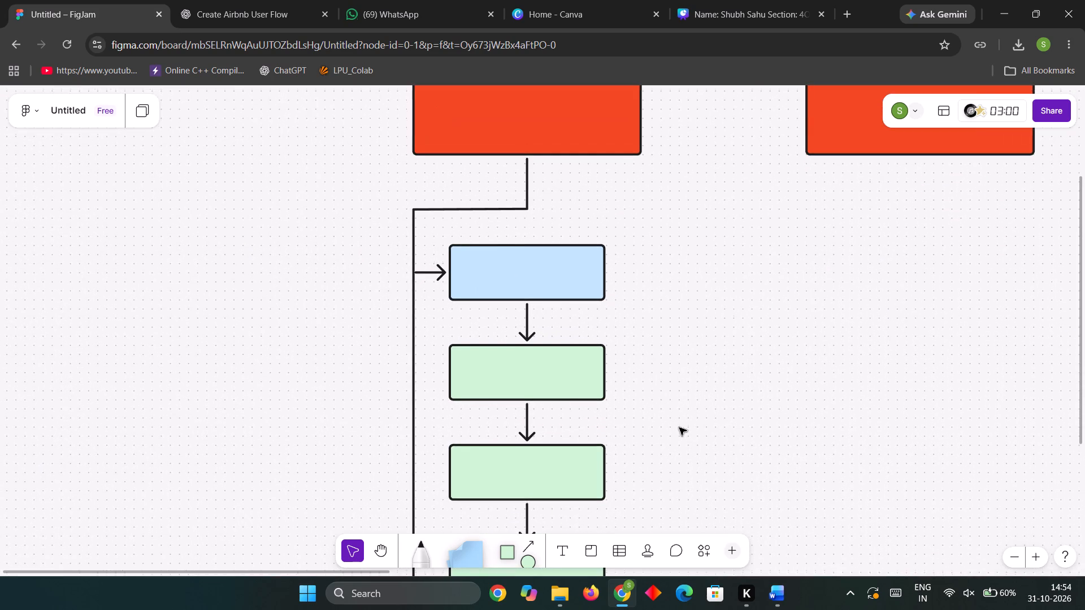
{"action": "scroll", "coordinate": [679, 428], "scroll_direction": "up", "scroll_amount": 2, "text": "ctrl"}
{"action": "scroll", "coordinate": [677, 428], "scroll_direction": "down", "scroll_amount": 3}
{"action": "scroll", "coordinate": [627, 412], "scroll_direction": "up", "scroll_amount": 4, "text": "ctrl"}
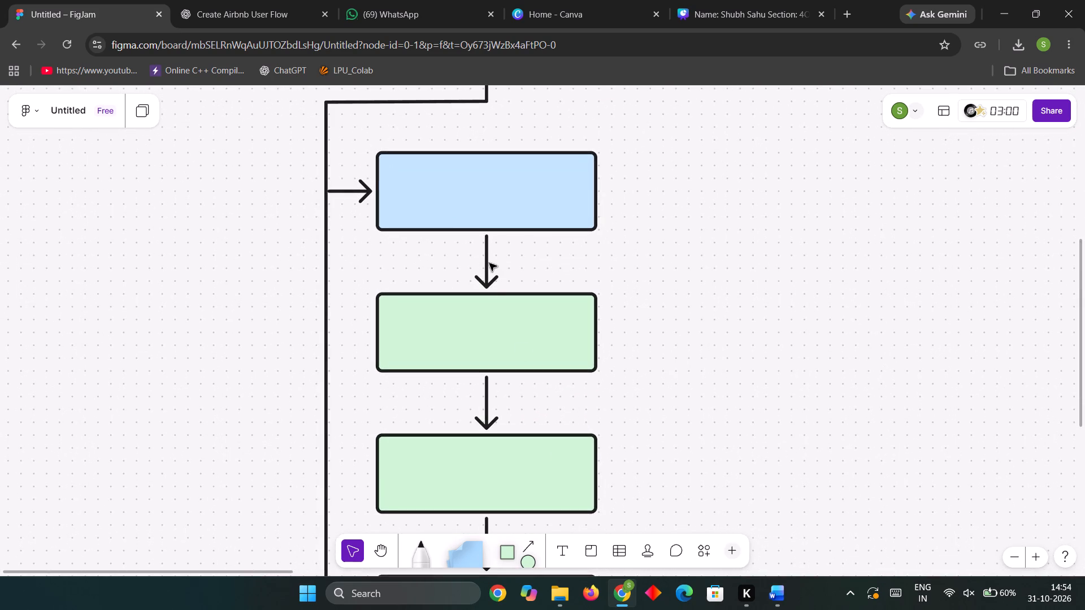
{"action": "left_click", "coordinate": [483, 262]}
{"action": "key", "text": "BackSpace"}
{"action": "left_click", "coordinate": [485, 399]}
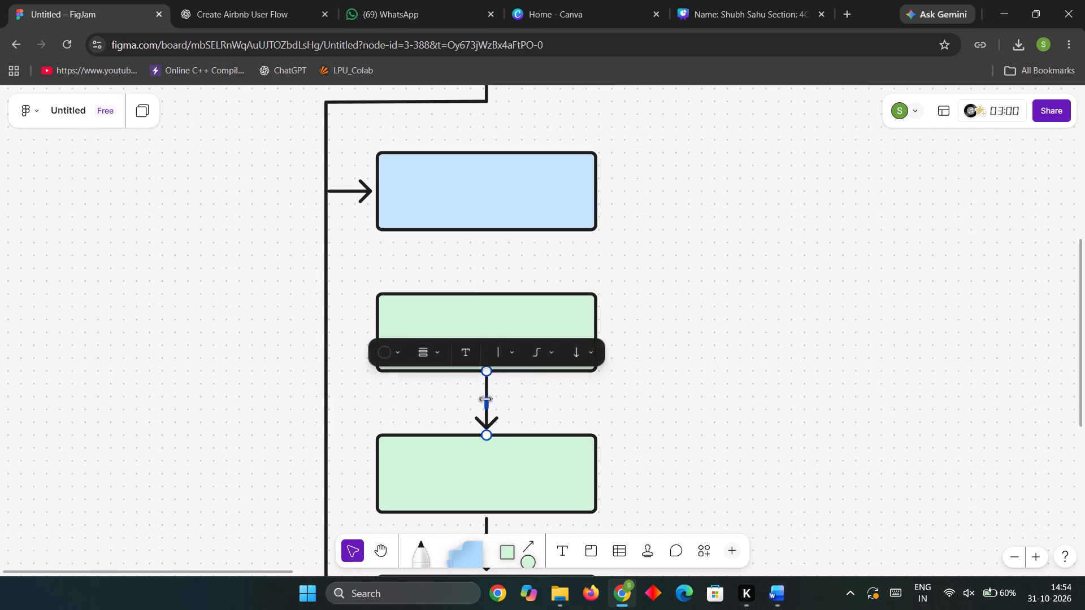
{"action": "key", "text": "BackSpace"}
{"action": "scroll", "coordinate": [503, 401], "scroll_direction": "down", "scroll_amount": 3}
{"action": "left_click", "coordinate": [485, 491]}
{"action": "key", "text": "BackSpace"}
{"action": "scroll", "coordinate": [513, 480], "scroll_direction": "down", "scroll_amount": 5}
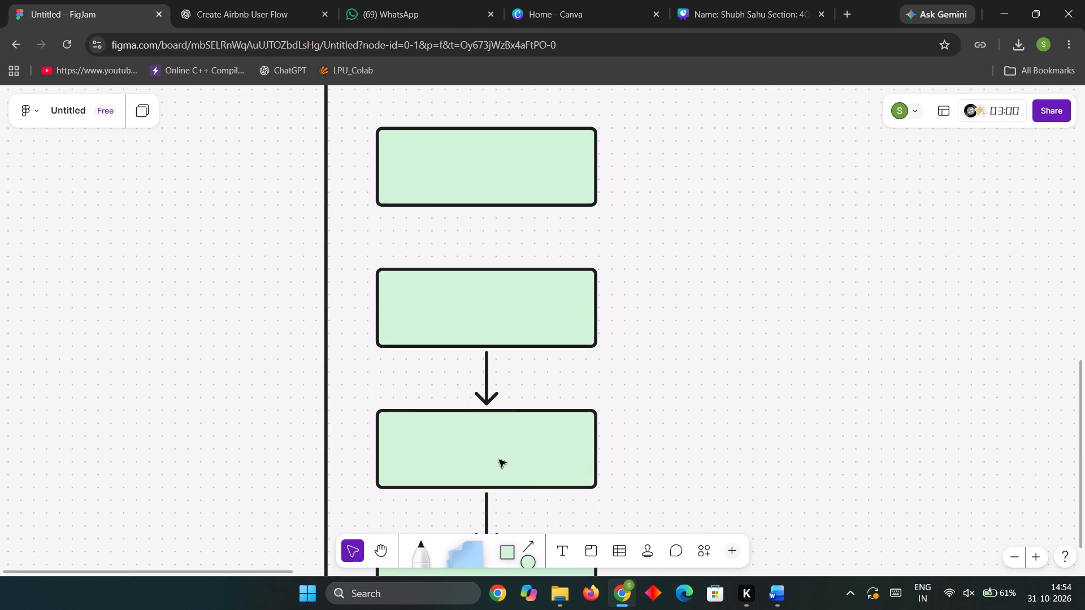
{"action": "left_click", "coordinate": [487, 387]}
{"action": "key", "text": "BackSpace"}
{"action": "scroll", "coordinate": [488, 391], "scroll_direction": "down", "scroll_amount": 3}
{"action": "left_click", "coordinate": [484, 439]}
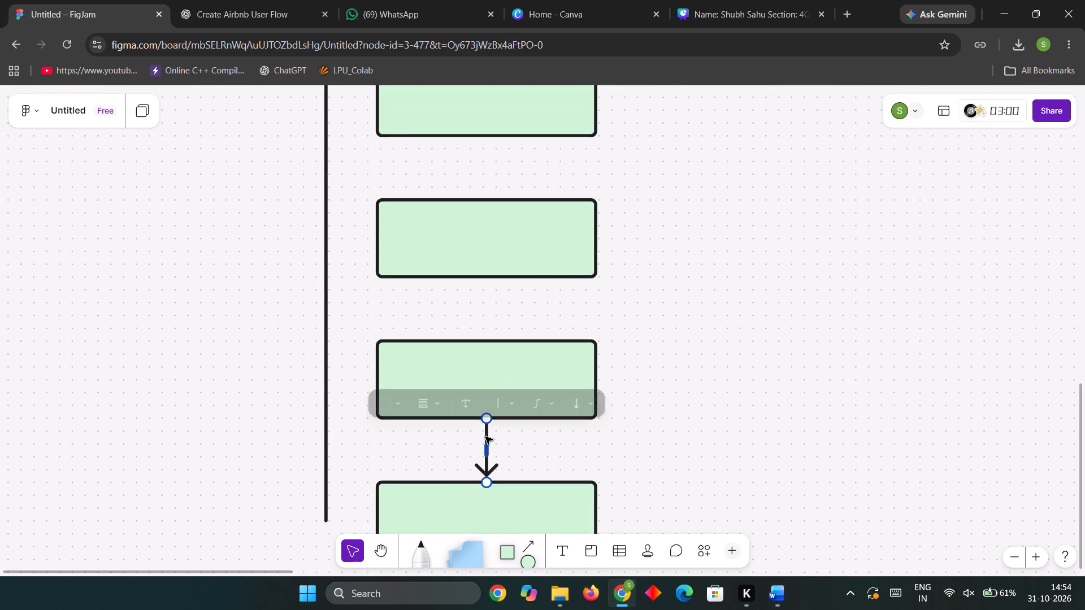
{"action": "key", "text": "BackSpace"}
{"action": "scroll", "coordinate": [501, 436], "scroll_direction": "down", "scroll_amount": 4}
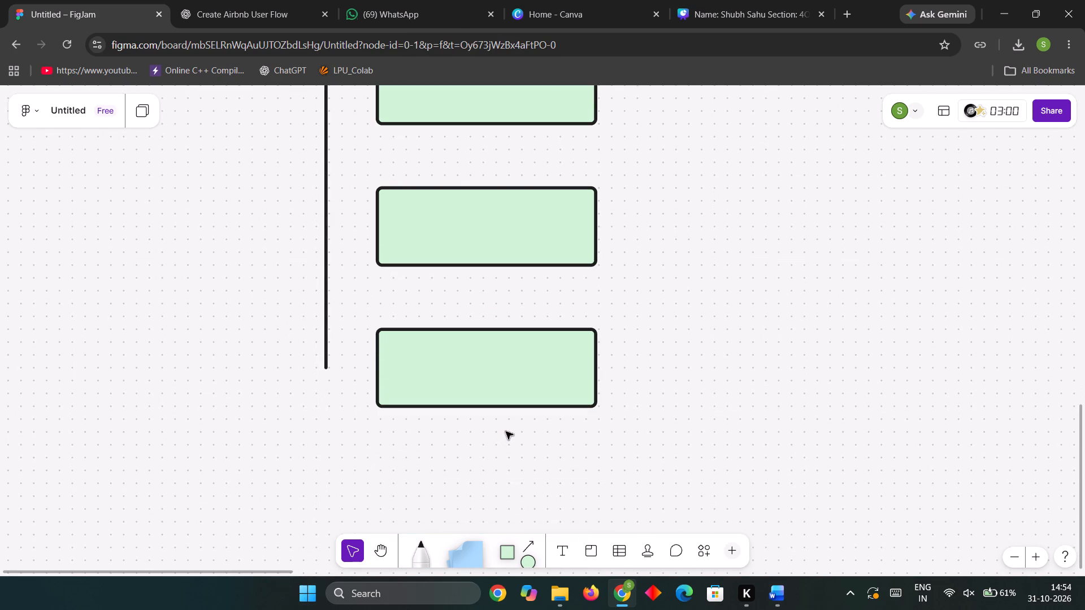
Draw a straight line from the top green box's left edge to the vertical connector line beside it.
{"action": "scroll", "coordinate": [506, 432], "scroll_direction": "up", "scroll_amount": 7}
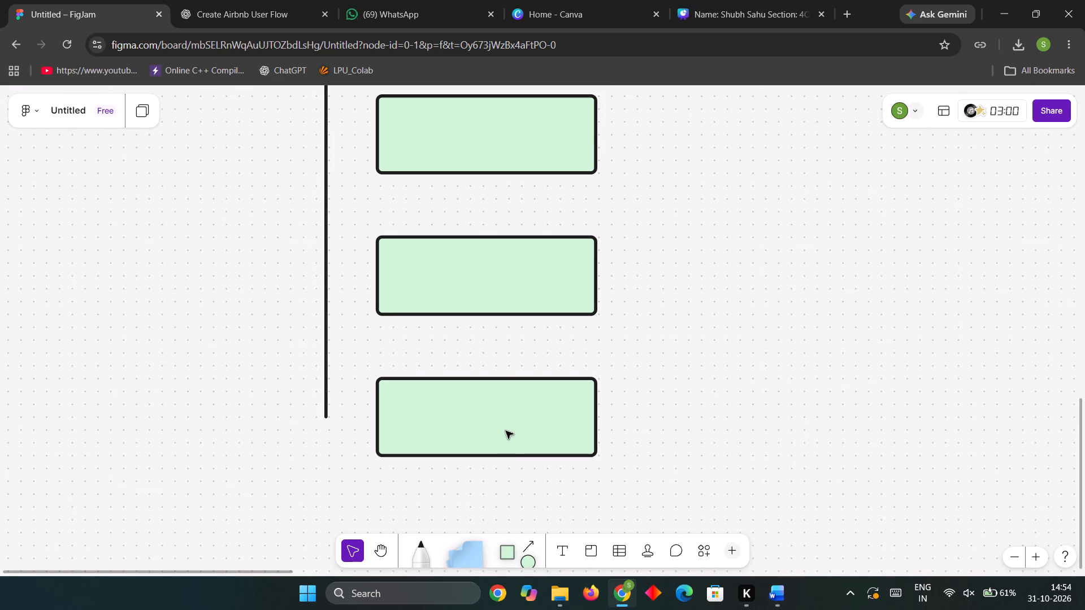
{"action": "scroll", "coordinate": [506, 432], "scroll_direction": "up", "scroll_amount": 14}
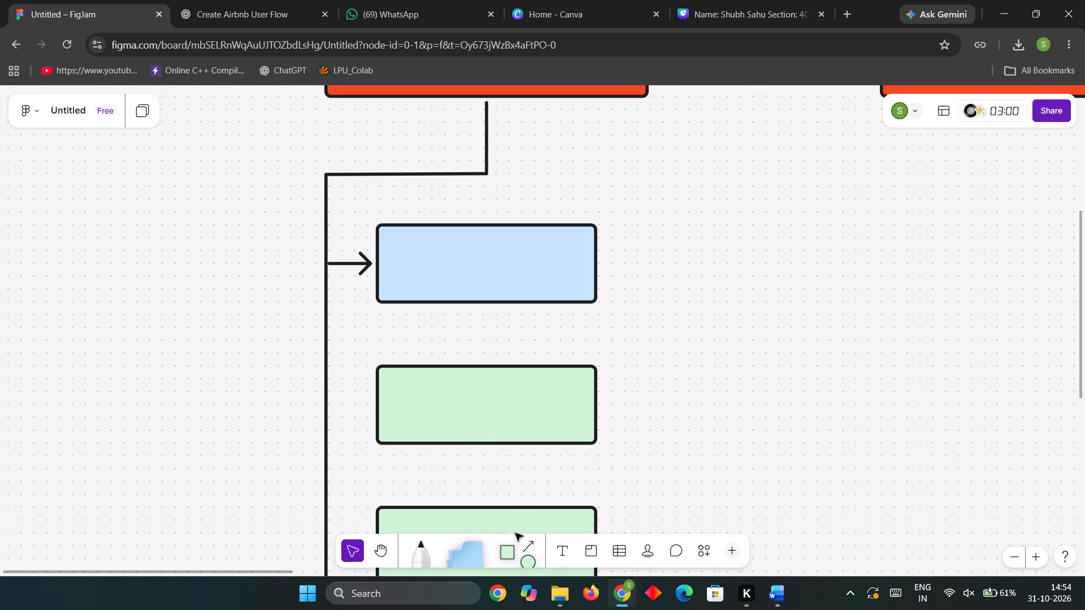
{"action": "left_click", "coordinate": [528, 543]}
{"action": "left_click", "coordinate": [471, 512]}
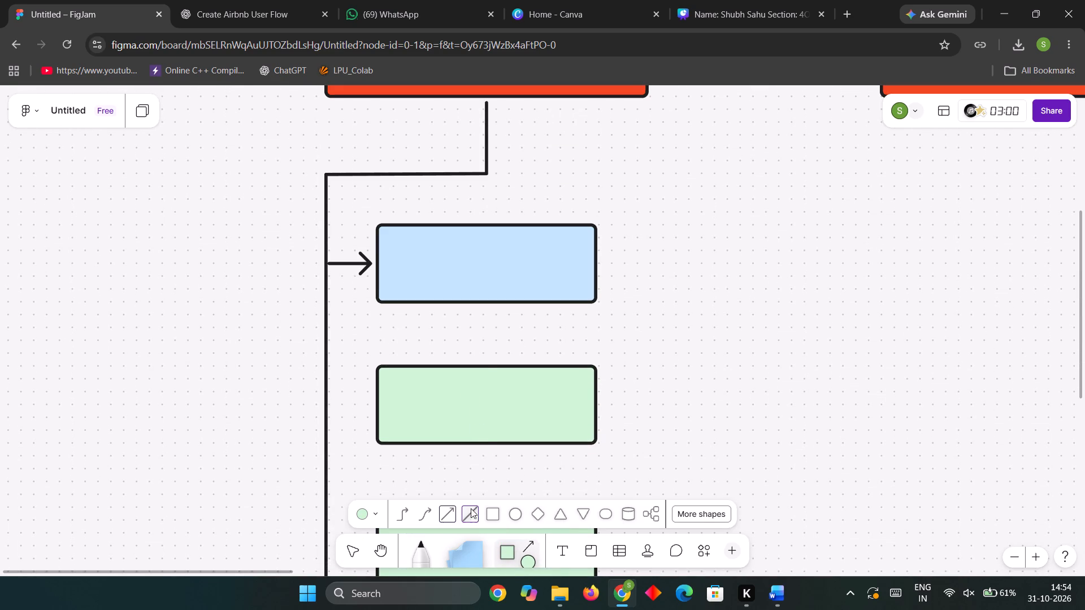
{"action": "left_click", "coordinate": [379, 407]}
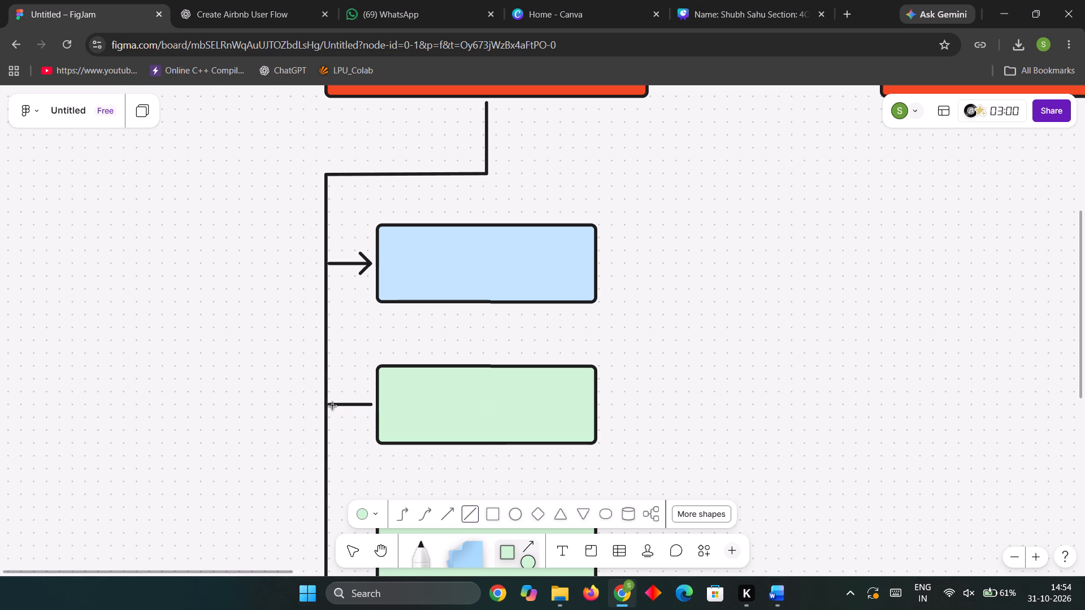
{"action": "left_click", "coordinate": [329, 406]}
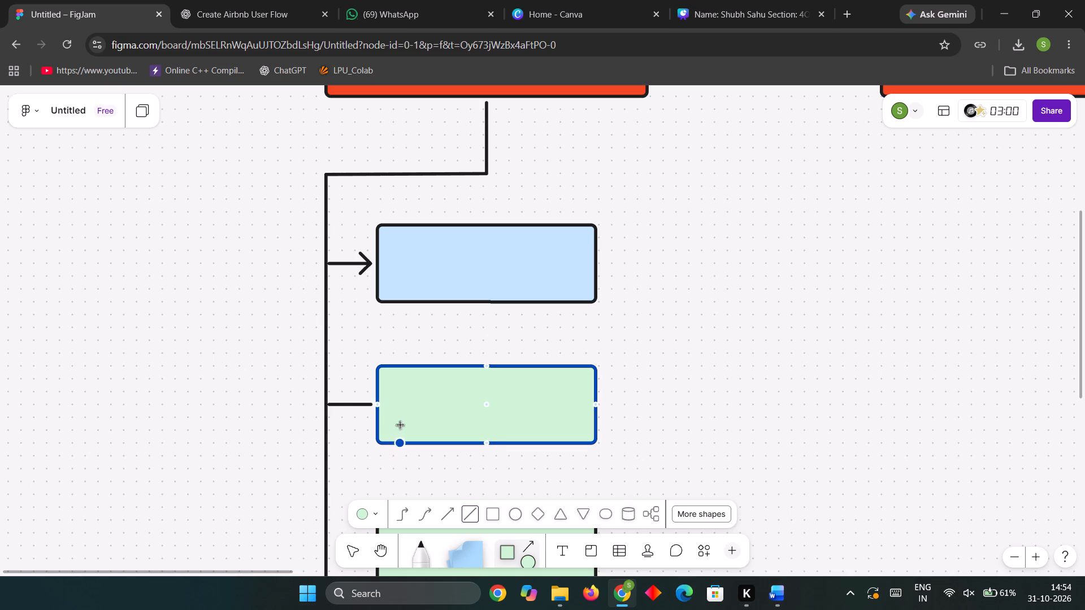
{"action": "key", "text": "Escape"}
Add an arrowhead to the box end of the short line beside the top green box.
{"action": "scroll", "coordinate": [414, 420], "scroll_direction": "down", "scroll_amount": 3}
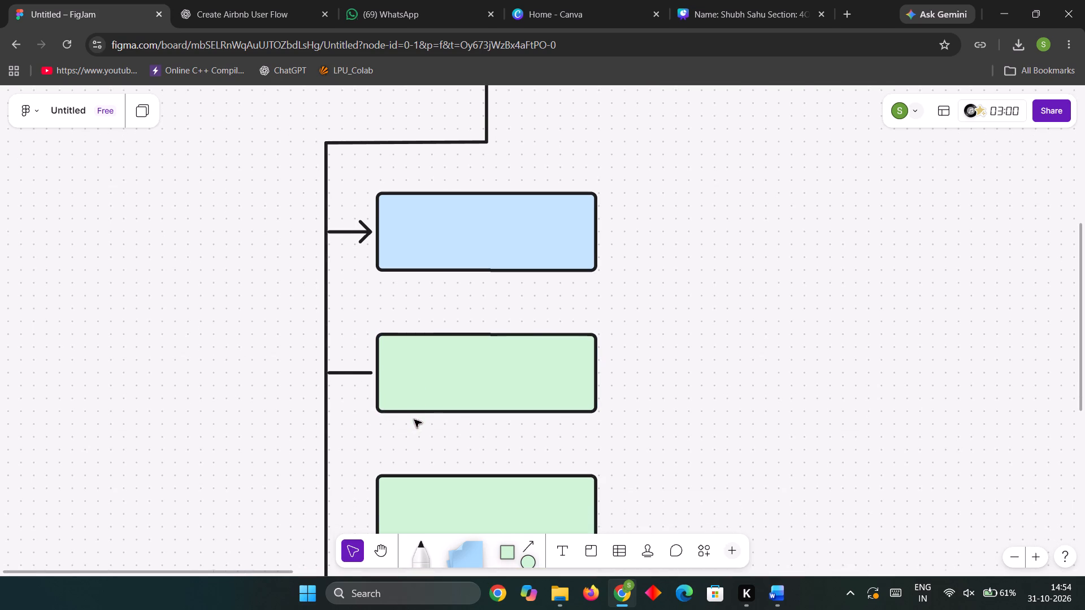
{"action": "scroll", "coordinate": [429, 421], "scroll_direction": "down", "scroll_amount": 1}
{"action": "left_click", "coordinate": [354, 367]}
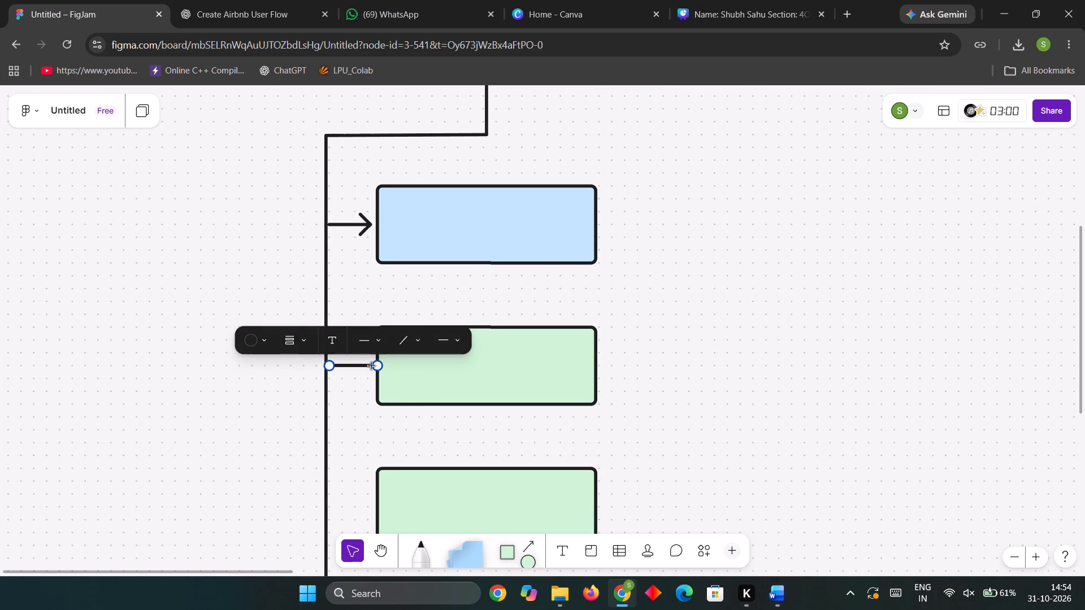
{"action": "left_click", "coordinate": [464, 339]}
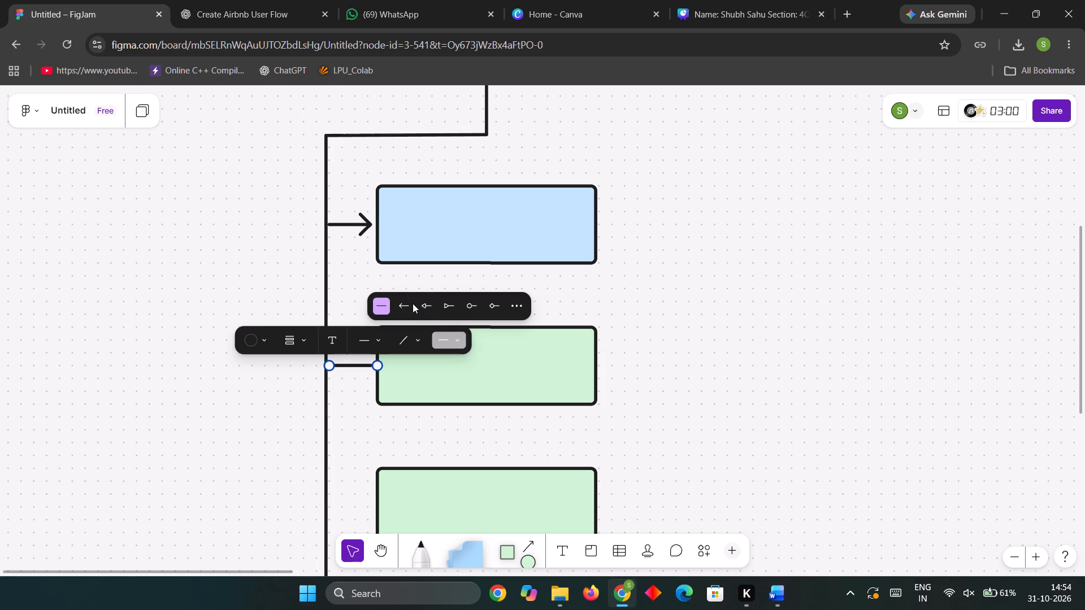
{"action": "left_click", "coordinate": [376, 341]}
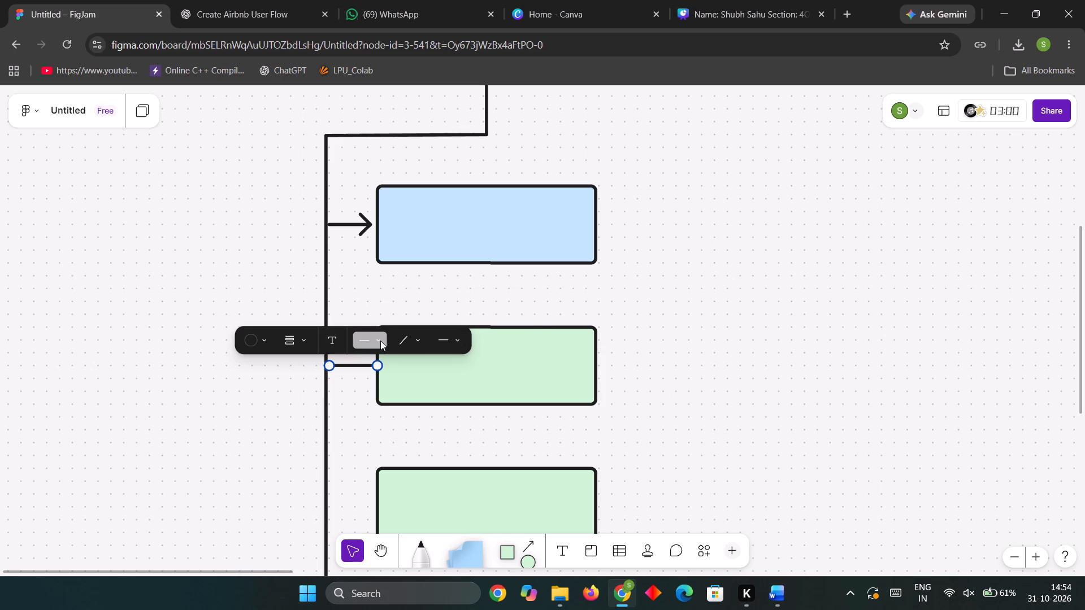
{"action": "left_click", "coordinate": [381, 341]}
{"action": "left_click", "coordinate": [324, 305]}
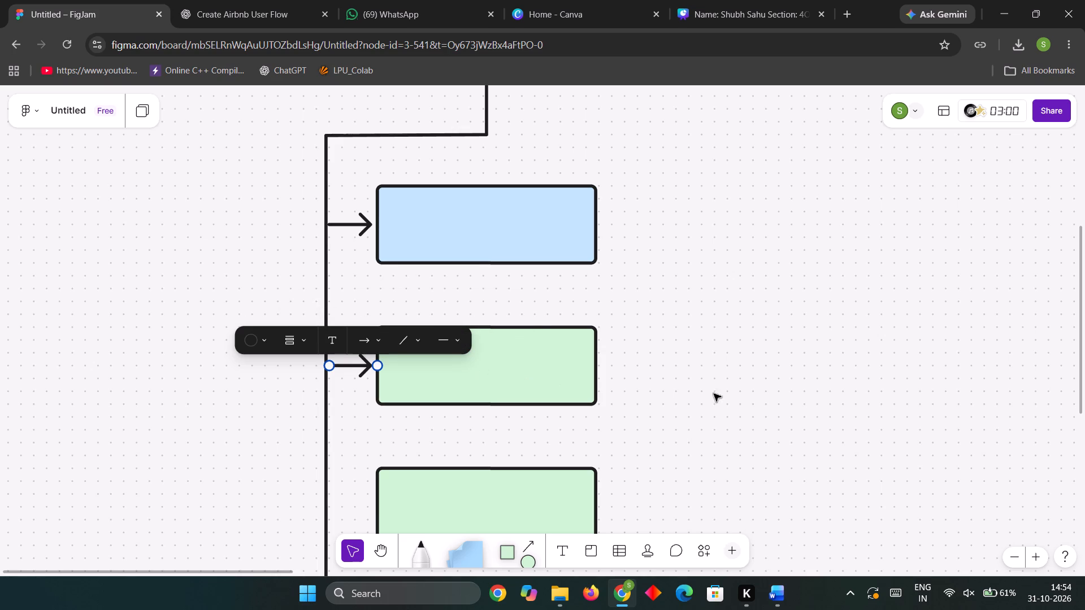
{"action": "left_click", "coordinate": [714, 394]}
Draw a plain straight line from the second green box's left edge to the vertical connector line.
{"action": "scroll", "coordinate": [702, 393], "scroll_direction": "down", "scroll_amount": 2}
{"action": "scroll", "coordinate": [702, 393], "scroll_direction": "down", "scroll_amount": 4, "text": "ctrl"}
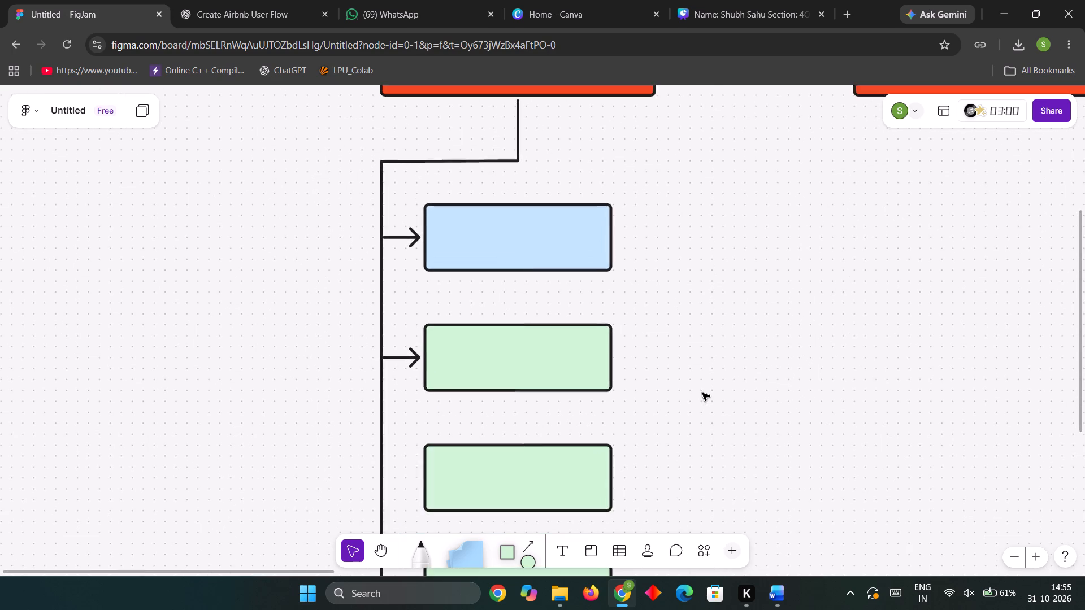
{"action": "scroll", "coordinate": [702, 393], "scroll_direction": "down", "scroll_amount": 4, "text": "ctrl"}
{"action": "scroll", "coordinate": [745, 403], "scroll_direction": "down", "scroll_amount": 5}
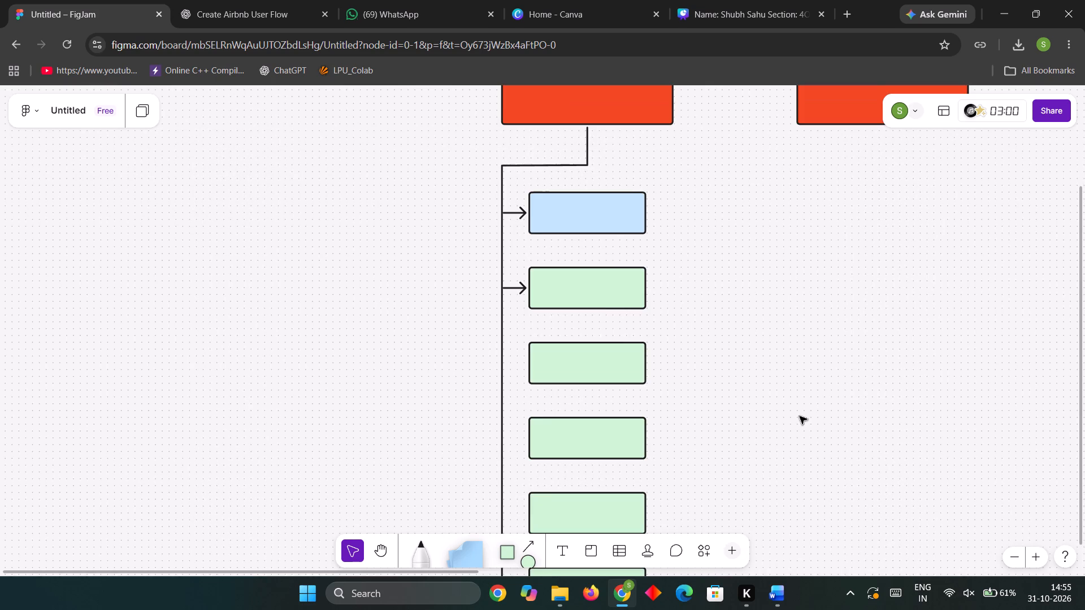
{"action": "scroll", "coordinate": [800, 416], "scroll_direction": "down", "scroll_amount": 2, "text": "ctrl"}
{"action": "scroll", "coordinate": [800, 416], "scroll_direction": "down", "scroll_amount": 2}
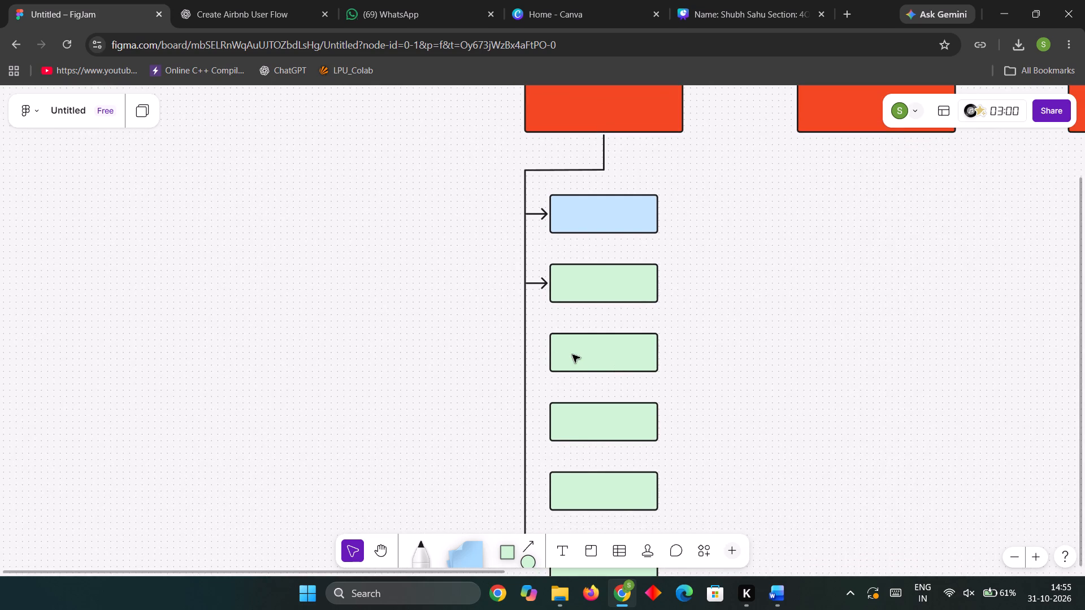
{"action": "left_click", "coordinate": [573, 355]}
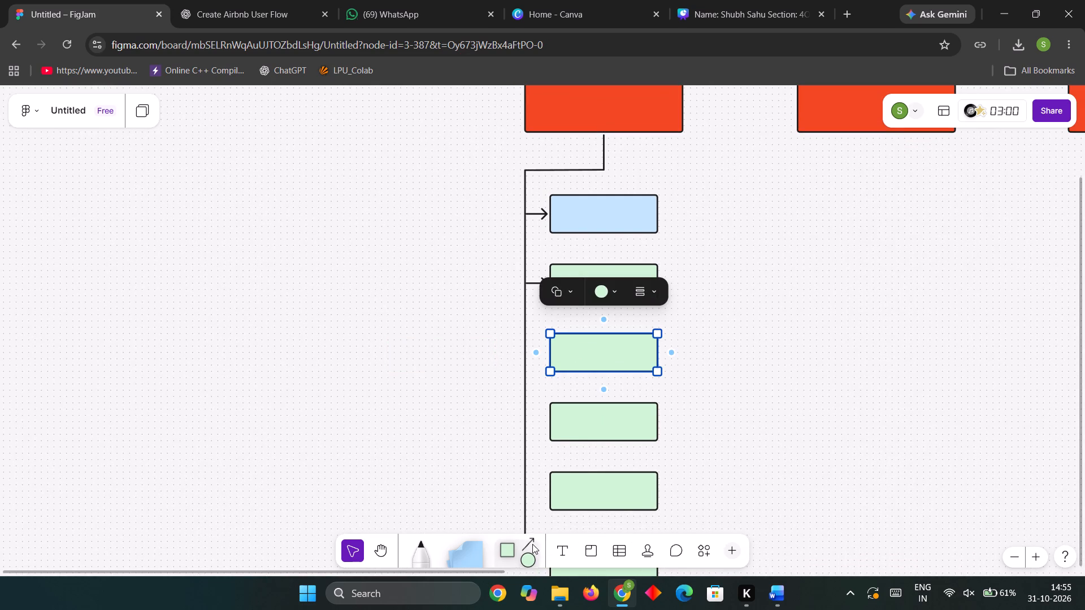
{"action": "left_click", "coordinate": [532, 544]}
{"action": "left_click", "coordinate": [453, 515]}
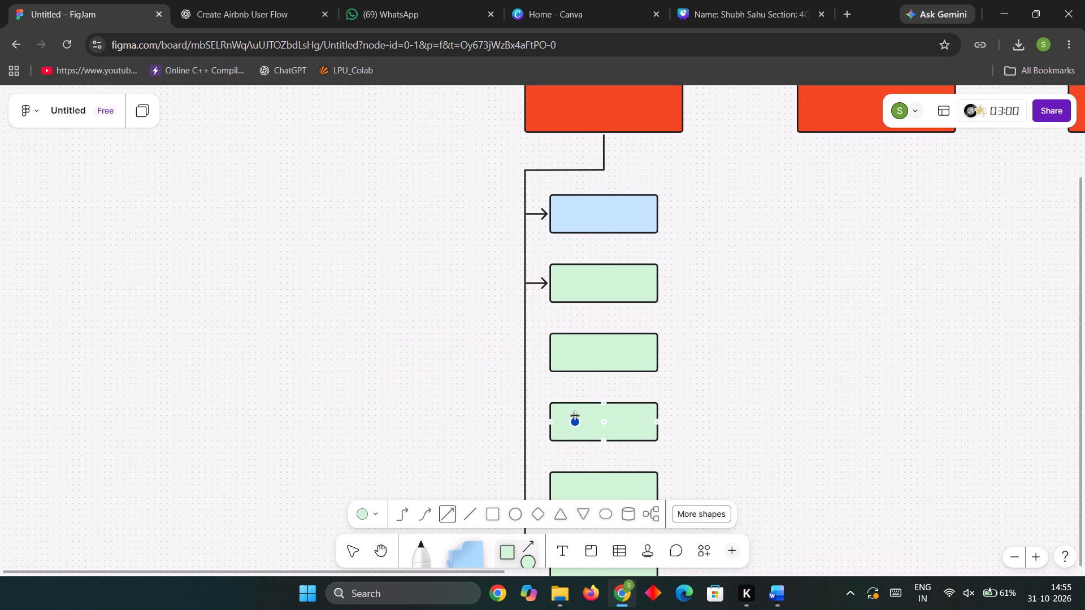
{"action": "scroll", "coordinate": [546, 430], "scroll_direction": "up", "scroll_amount": 2, "text": "ctrl"}
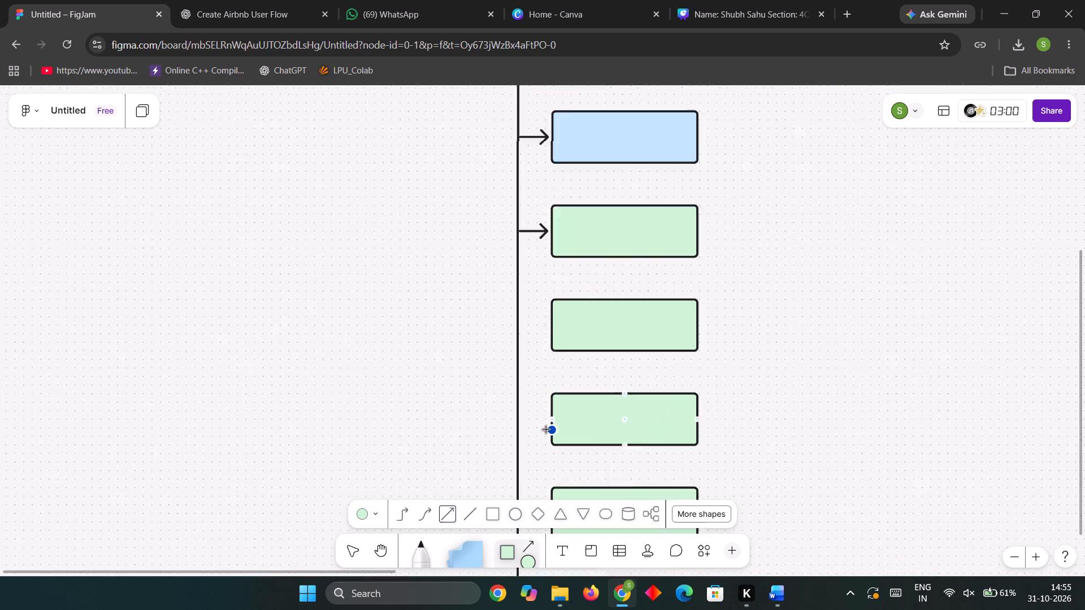
{"action": "scroll", "coordinate": [546, 430], "scroll_direction": "up", "scroll_amount": 6, "text": "ctrl"}
{"action": "left_click", "coordinate": [474, 510]}
{"action": "scroll", "coordinate": [545, 390], "scroll_direction": "up", "scroll_amount": 2}
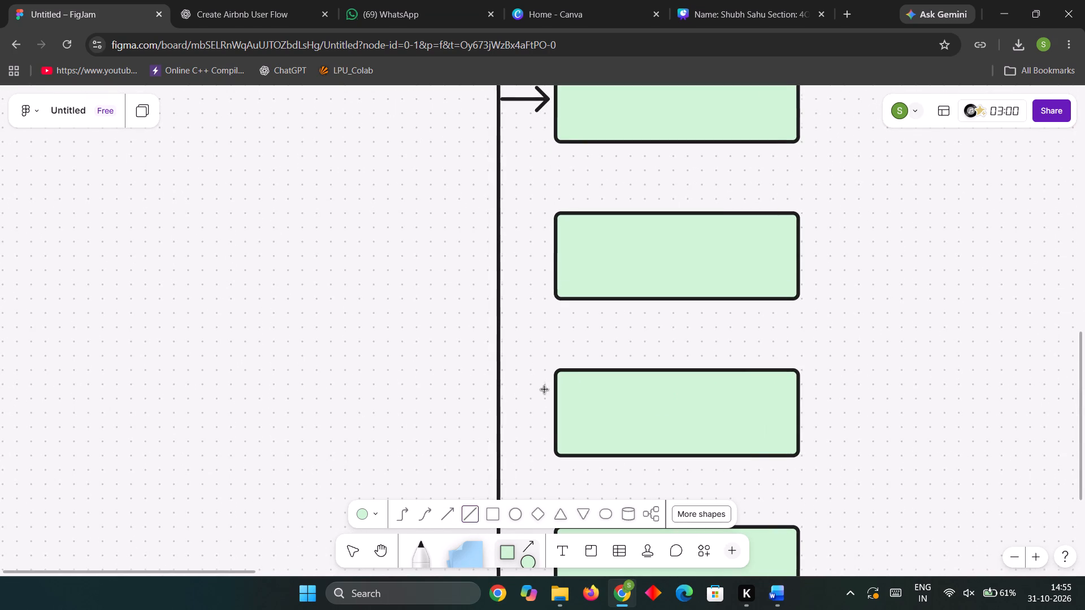
{"action": "scroll", "coordinate": [545, 390], "scroll_direction": "up", "scroll_amount": 2}
{"action": "scroll", "coordinate": [554, 409], "scroll_direction": "up", "scroll_amount": 3, "text": "ctrl"}
{"action": "left_click", "coordinate": [558, 411]}
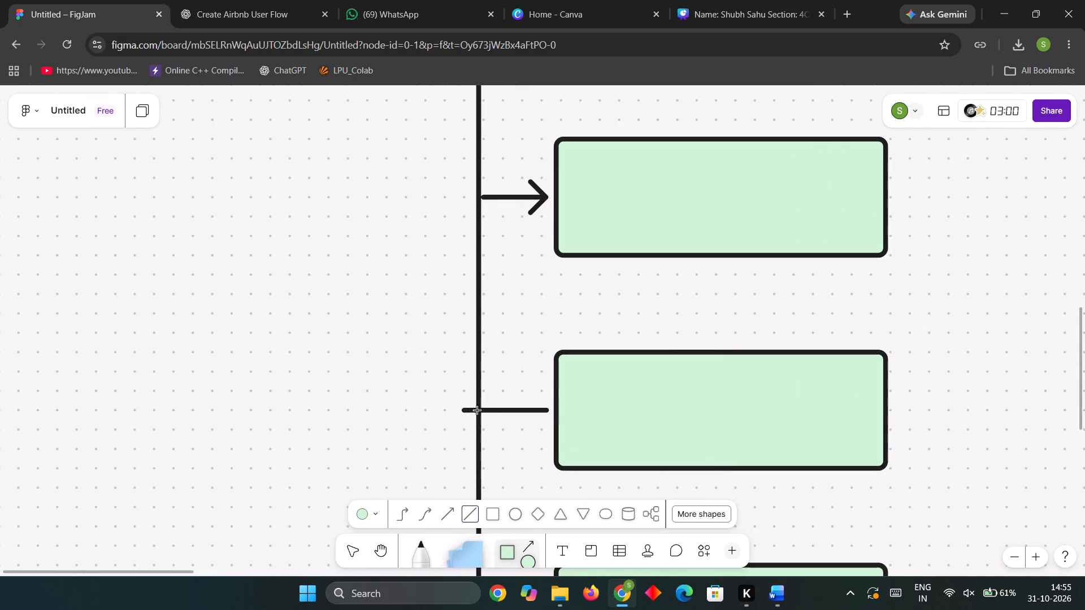
{"action": "left_click", "coordinate": [481, 411]}
Draw a plain straight line from the third green box's left edge to the vertical connector line.
{"action": "scroll", "coordinate": [571, 426], "scroll_direction": "down", "scroll_amount": 3}
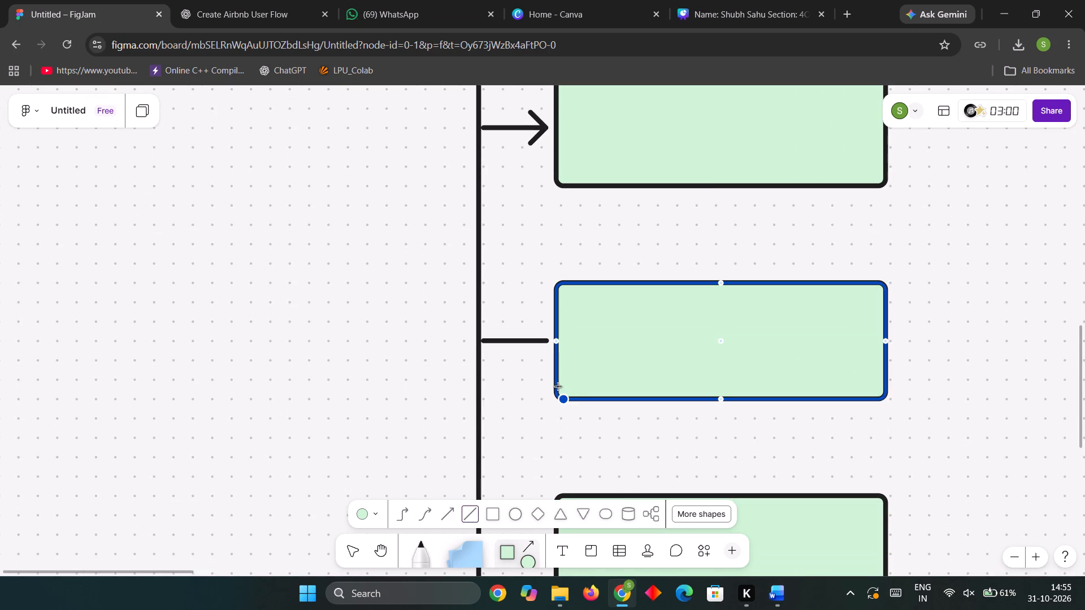
{"action": "scroll", "coordinate": [572, 432], "scroll_direction": "up", "scroll_amount": 8}
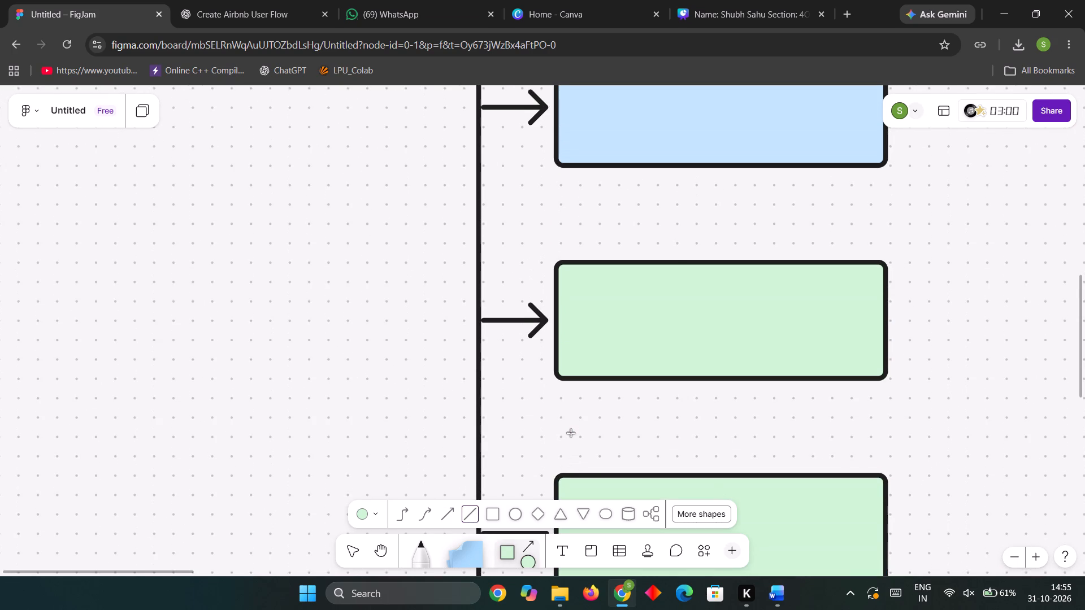
{"action": "scroll", "coordinate": [571, 433], "scroll_direction": "down", "scroll_amount": 13}
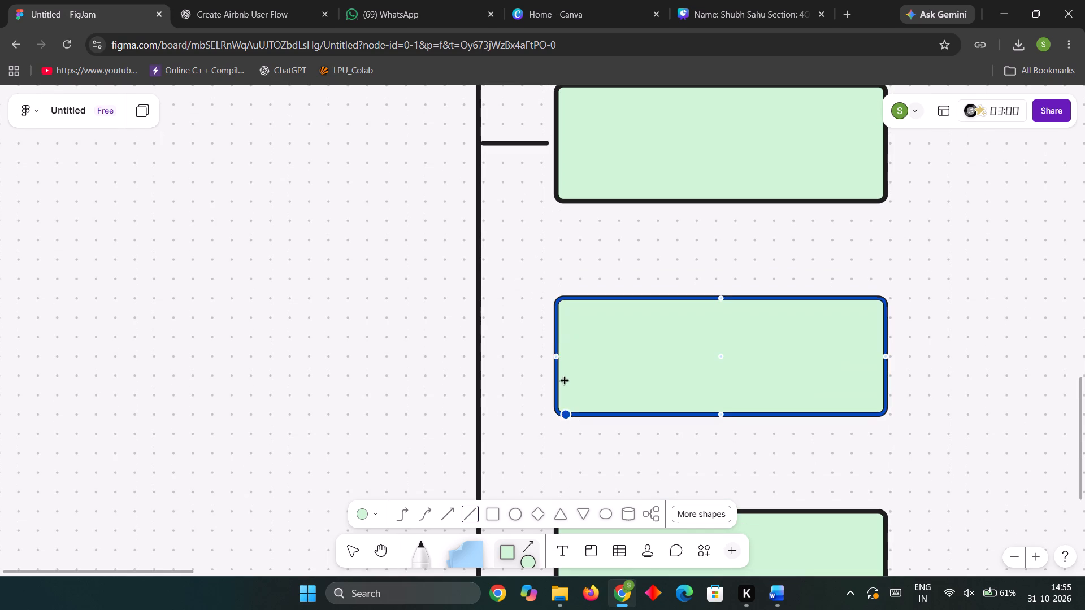
{"action": "left_click", "coordinate": [558, 357]}
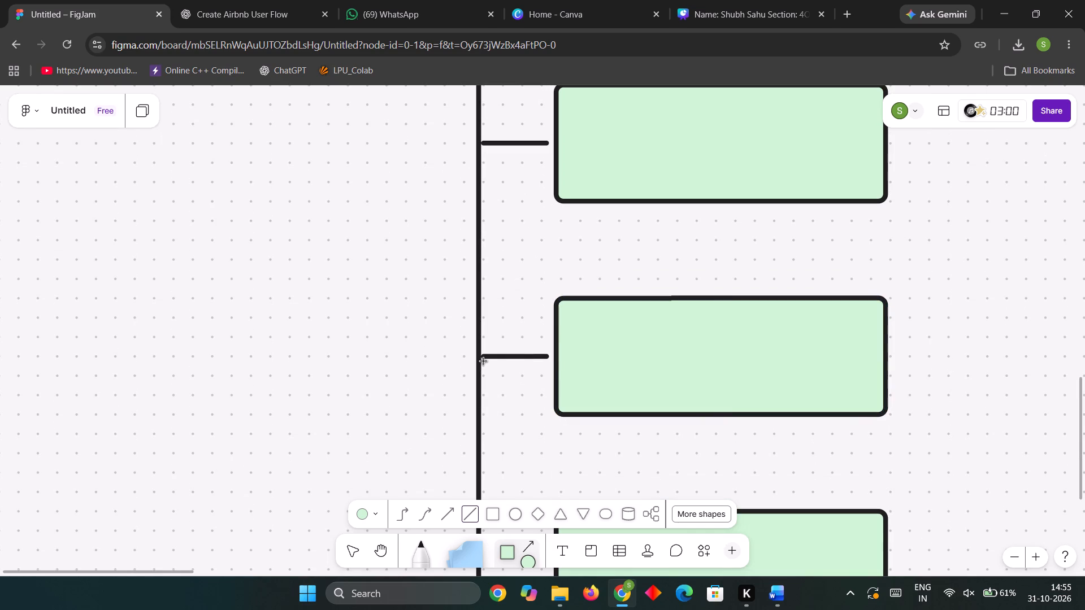
{"action": "left_click", "coordinate": [483, 361]}
Draw plain straight lines from the left edges of the two lowest green boxes to the vertical connector line.
{"action": "scroll", "coordinate": [550, 408], "scroll_direction": "down", "scroll_amount": 7}
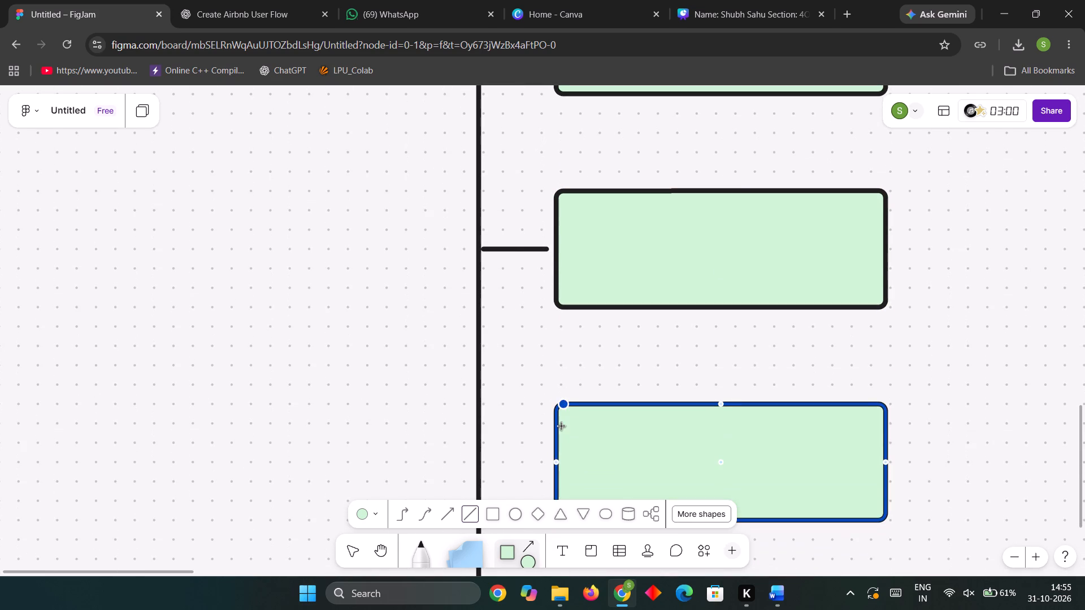
{"action": "scroll", "coordinate": [557, 451], "scroll_direction": "down", "scroll_amount": 2}
{"action": "left_click", "coordinate": [558, 441]}
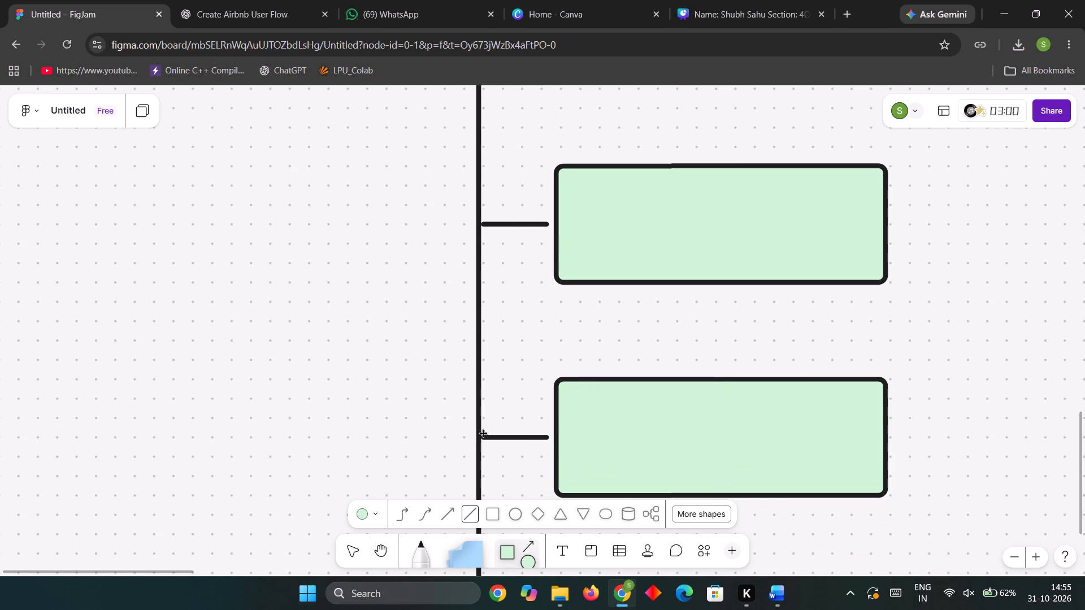
{"action": "left_click", "coordinate": [484, 434]}
{"action": "scroll", "coordinate": [514, 441], "scroll_direction": "down", "scroll_amount": 8}
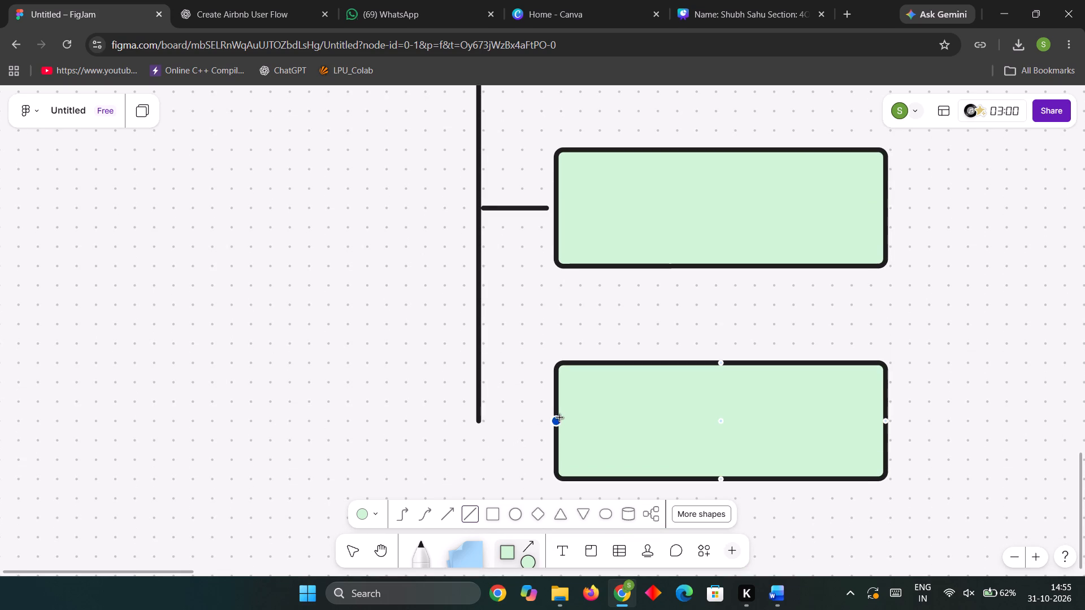
{"action": "left_click", "coordinate": [559, 421]}
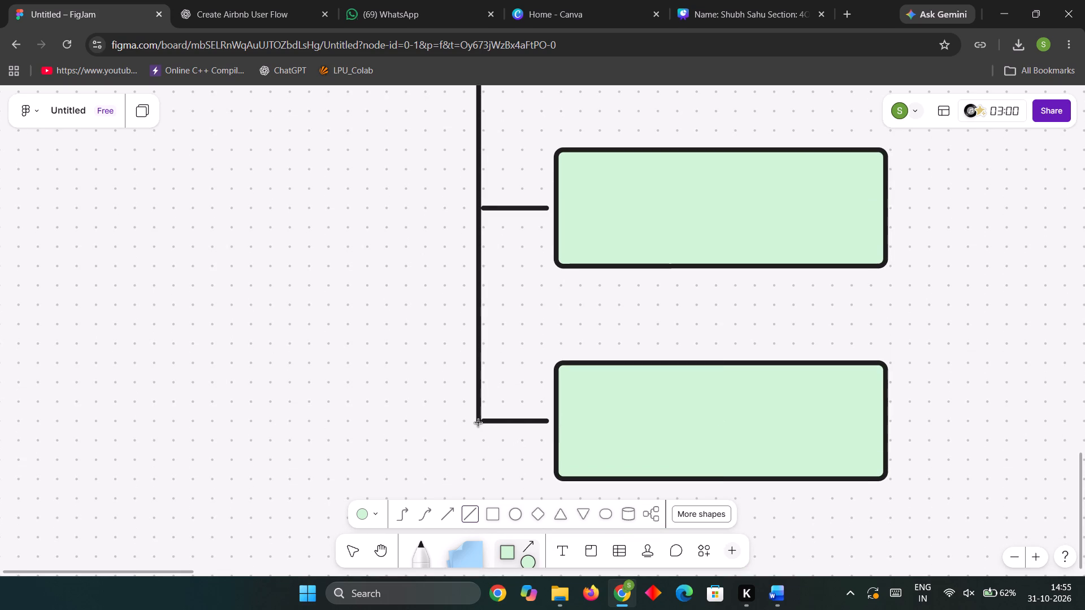
{"action": "left_click", "coordinate": [479, 423]}
{"action": "key", "text": "Escape"}
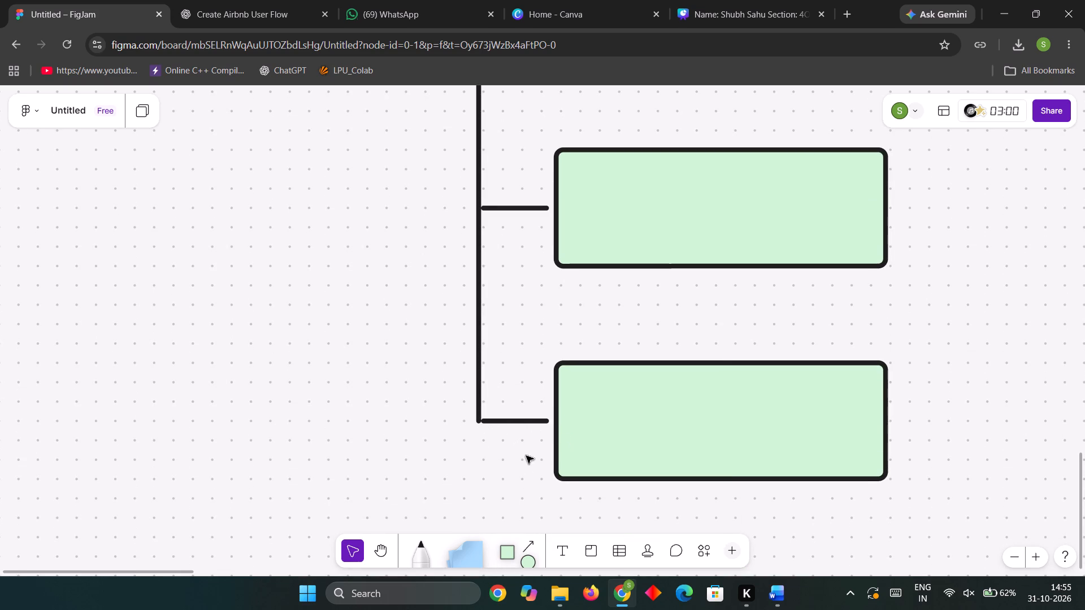
Nudge the arrow beside the blue box slightly left so its tail meets the vertical connector line.
{"action": "scroll", "coordinate": [546, 469], "scroll_direction": "up", "scroll_amount": 14}
{"action": "scroll", "coordinate": [542, 368], "scroll_direction": "up", "scroll_amount": 4}
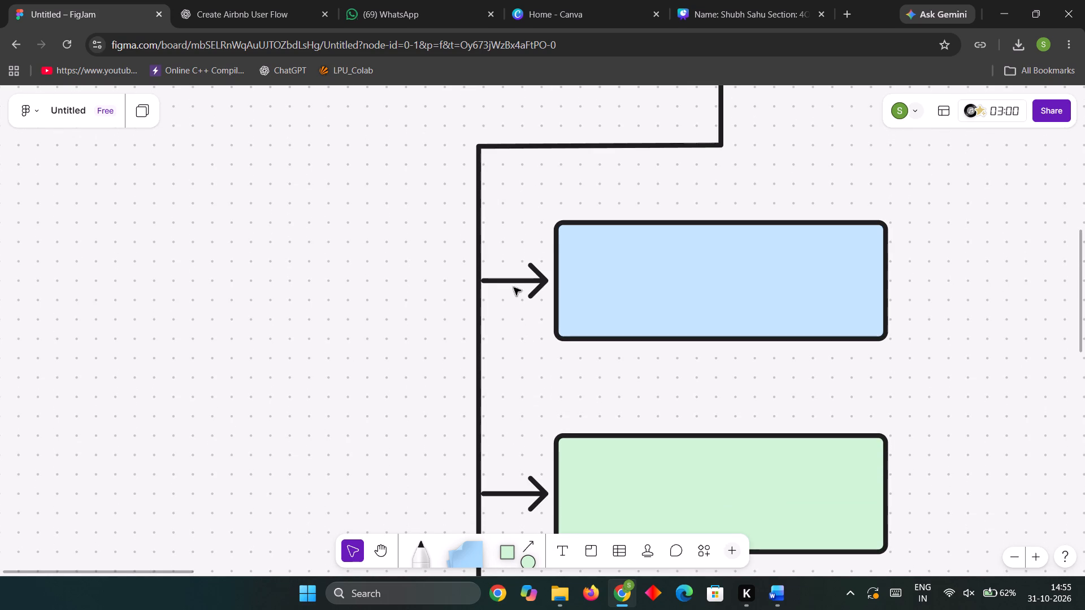
{"action": "left_click", "coordinate": [507, 284]}
{"action": "key", "text": "Left"}
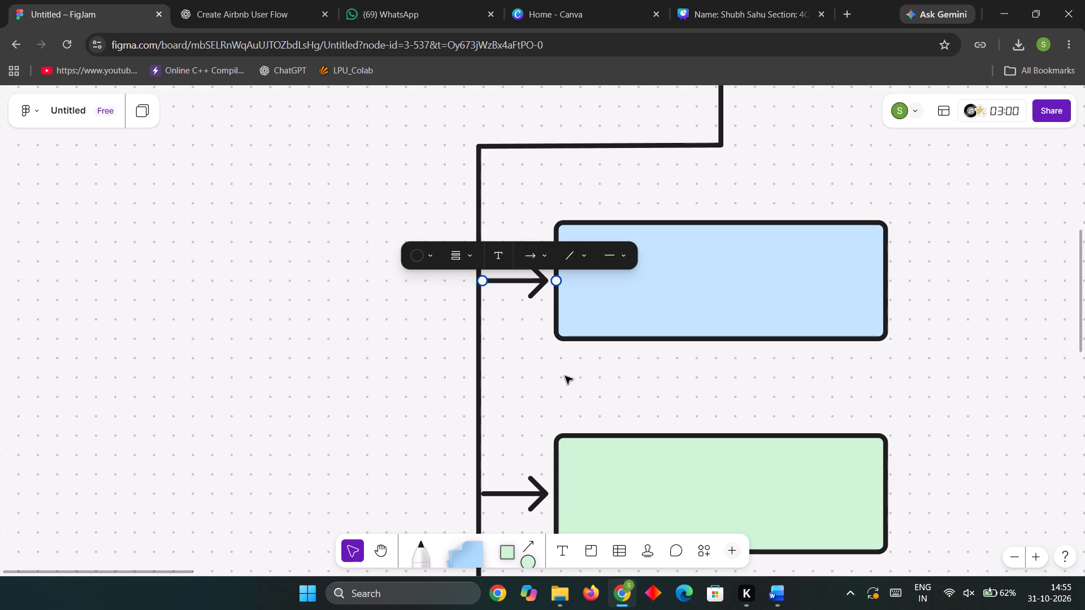
{"action": "key", "text": "Left"}
{"action": "left_click", "coordinate": [567, 376]}
Nudge the arrow beside the top green box until its tail lines up with the vertical connector line.
{"action": "scroll", "coordinate": [527, 433], "scroll_direction": "down", "scroll_amount": 4}
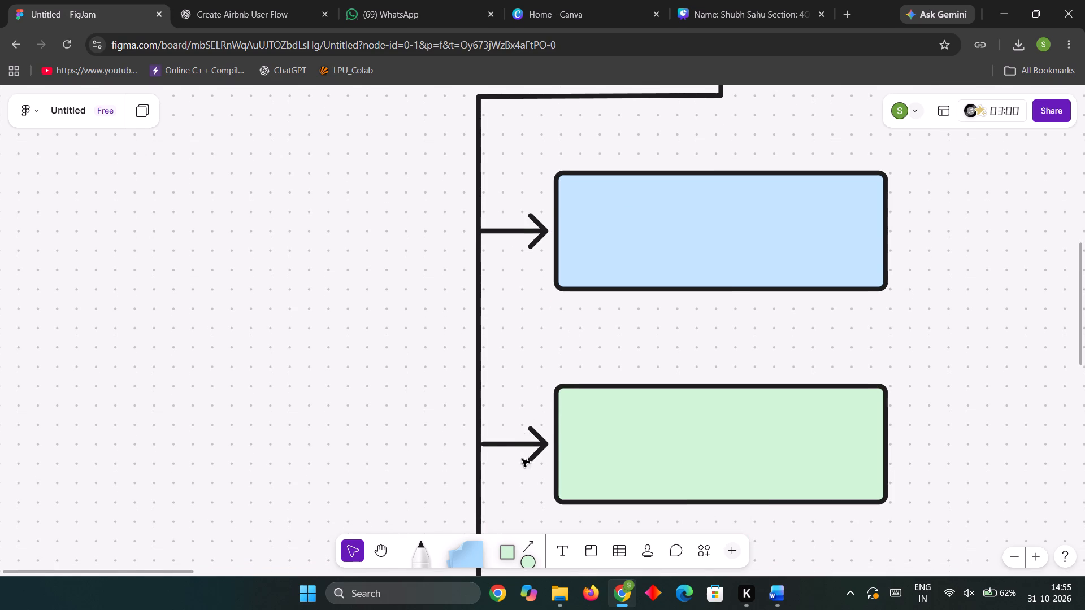
{"action": "left_click", "coordinate": [507, 445]}
{"action": "key", "text": "Left"}
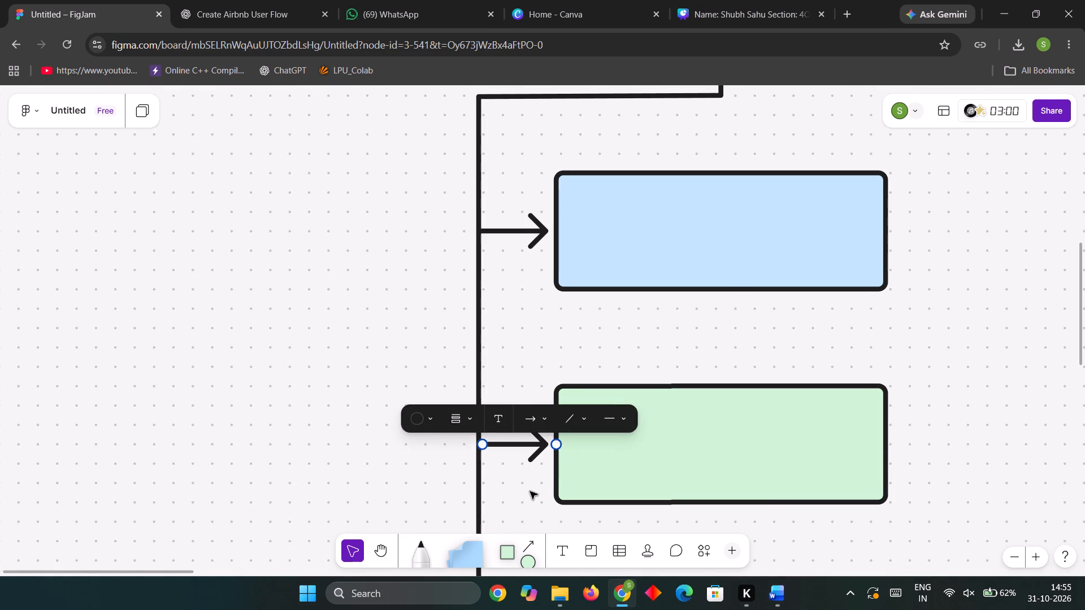
{"action": "left_click", "coordinate": [528, 495]}
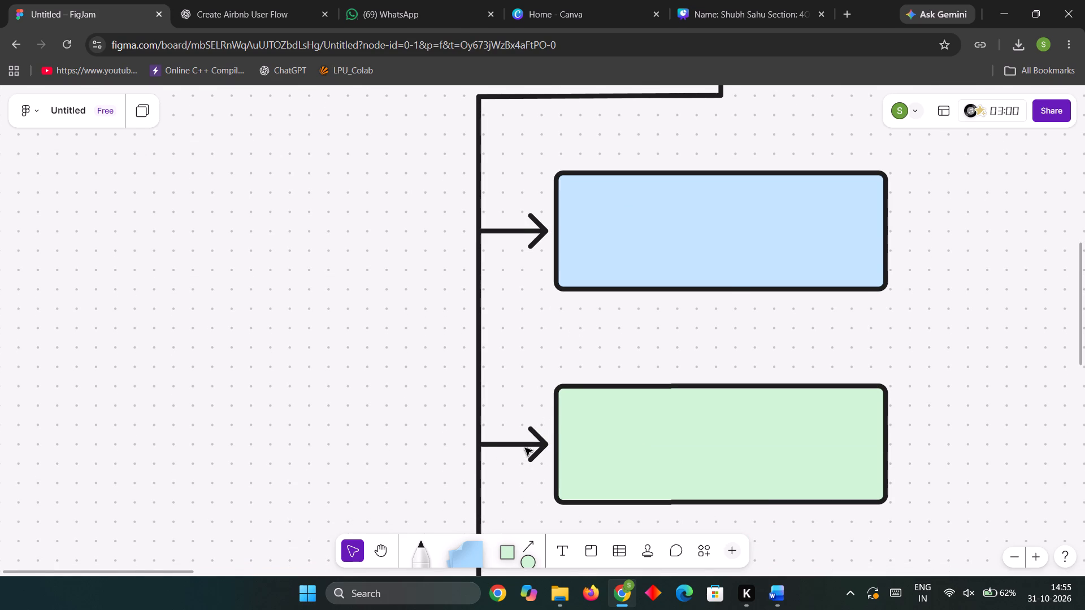
{"action": "left_click", "coordinate": [523, 448]}
{"action": "key", "text": "Left"}
{"action": "key", "text": "Right"}
{"action": "key", "text": "Right"}
{"action": "key", "text": "Right"}
{"action": "key", "text": "Right"}
{"action": "key", "text": "Right"}
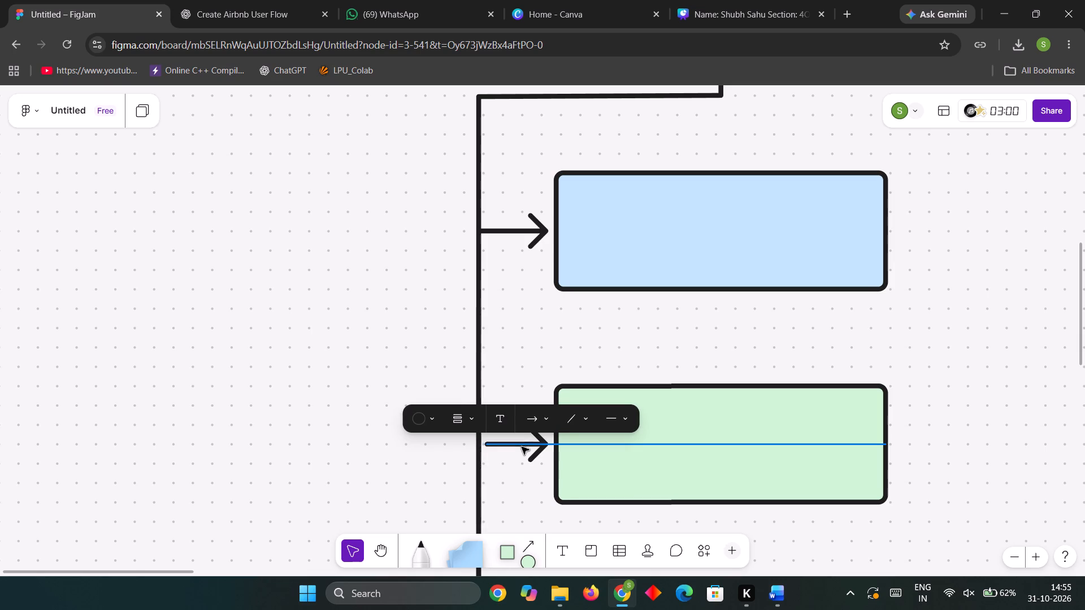
{"action": "key", "text": "Left"}
{"action": "key", "text": "Left"}
{"action": "key", "text": "Left"}
{"action": "key", "text": "Left"}
{"action": "key", "text": "Left"}
{"action": "key", "text": "Left"}
{"action": "key", "text": "Left"}
{"action": "key", "text": "Left"}
{"action": "key", "text": "Left"}
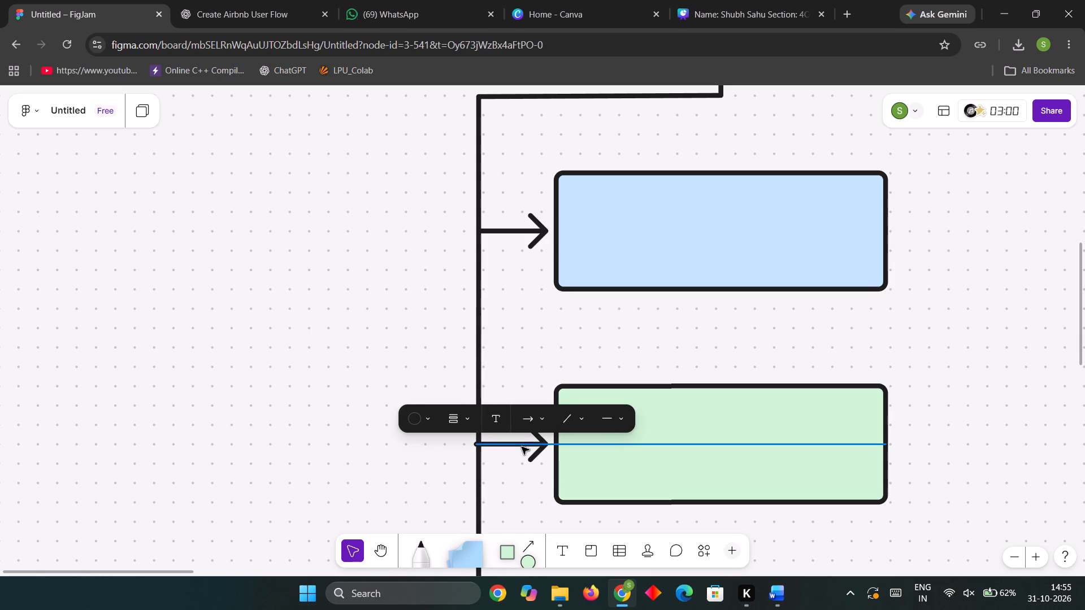
{"action": "key", "text": "Left"}
{"action": "key", "text": "Left"}
{"action": "key", "text": "Right"}
{"action": "key", "text": "Right"}
{"action": "key", "text": "Right"}
{"action": "key", "text": "Right"}
{"action": "key", "text": "Right"}
{"action": "key", "text": "Right"}
{"action": "key", "text": "Right"}
{"action": "key", "text": "Right"}
{"action": "key", "text": "Left"}
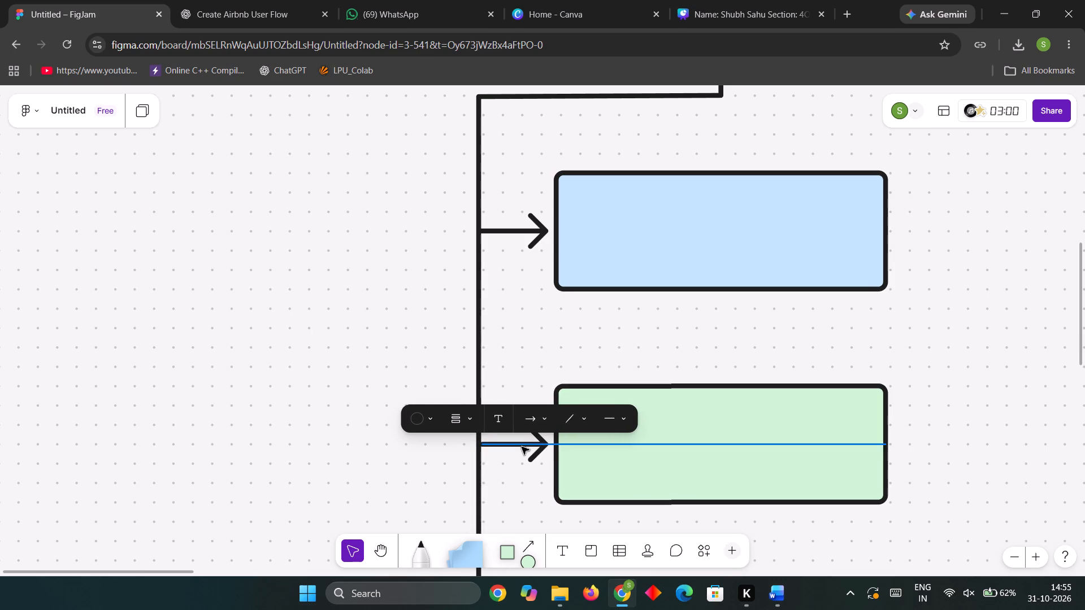
{"action": "key", "text": "Left"}
{"action": "left_click", "coordinate": [511, 476]}
Nudge the short lines beside the second and third green boxes left to meet the vertical connector line.
{"action": "scroll", "coordinate": [526, 472], "scroll_direction": "down", "scroll_amount": 4}
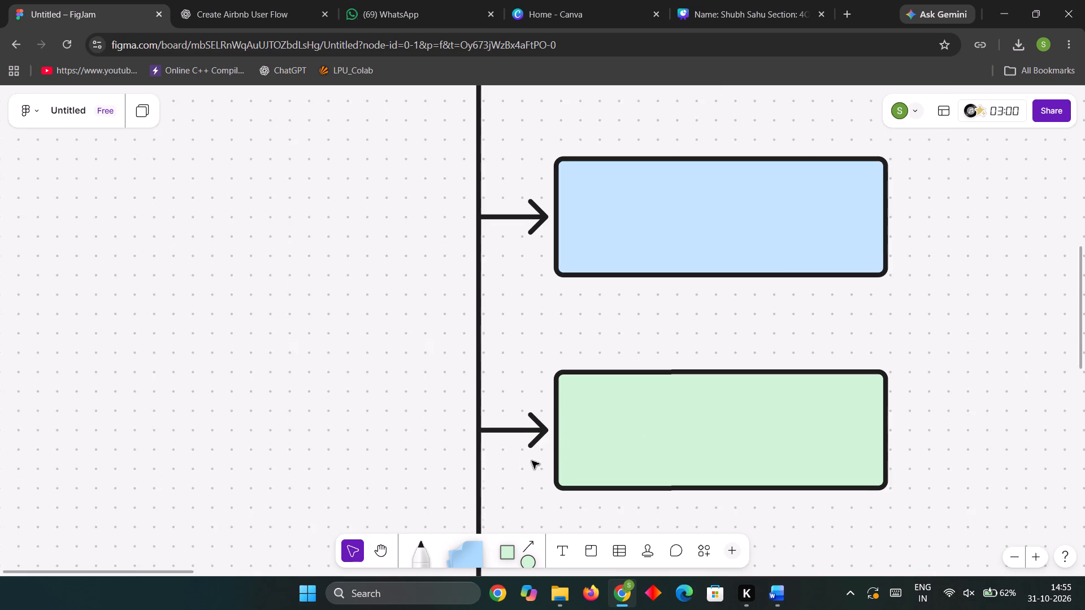
{"action": "scroll", "coordinate": [532, 461], "scroll_direction": "down", "scroll_amount": 4}
{"action": "scroll", "coordinate": [622, 461], "scroll_direction": "up", "scroll_amount": 10}
{"action": "scroll", "coordinate": [620, 458], "scroll_direction": "down", "scroll_amount": 6}
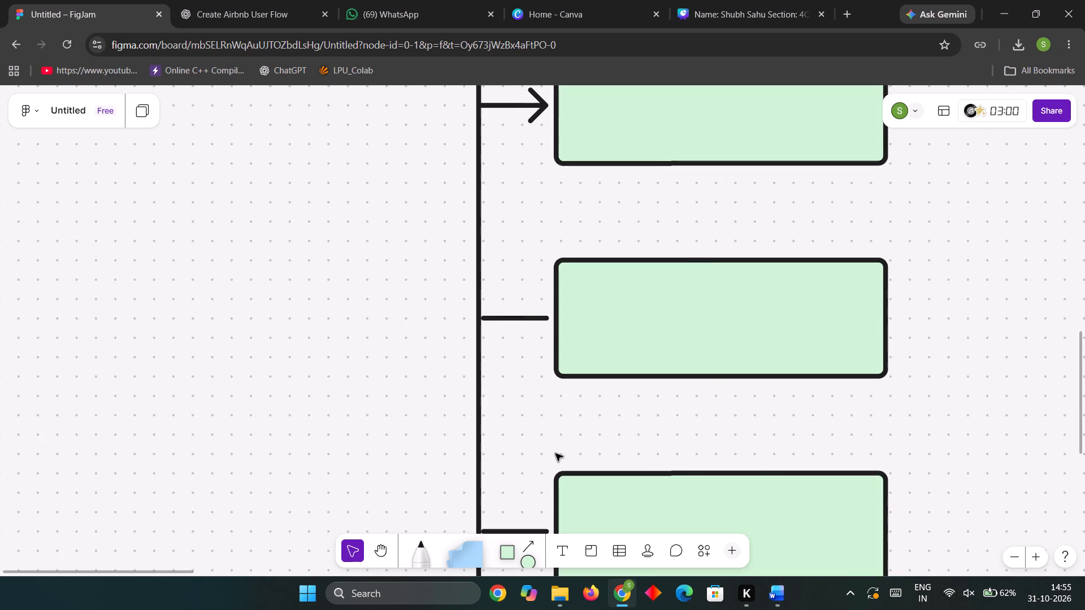
{"action": "left_click", "coordinate": [515, 319]}
{"action": "key", "text": "Left"}
{"action": "key", "text": "Left"}
{"action": "scroll", "coordinate": [534, 417], "scroll_direction": "down", "scroll_amount": 3}
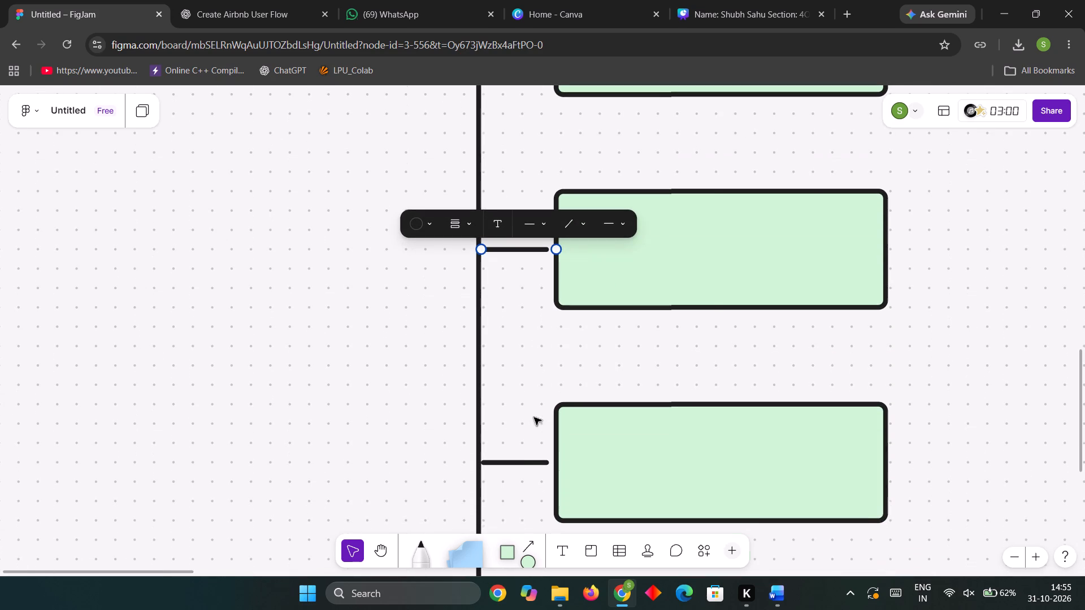
{"action": "left_click", "coordinate": [517, 464]}
{"action": "key", "text": "Left"}
{"action": "key", "text": "Left"}
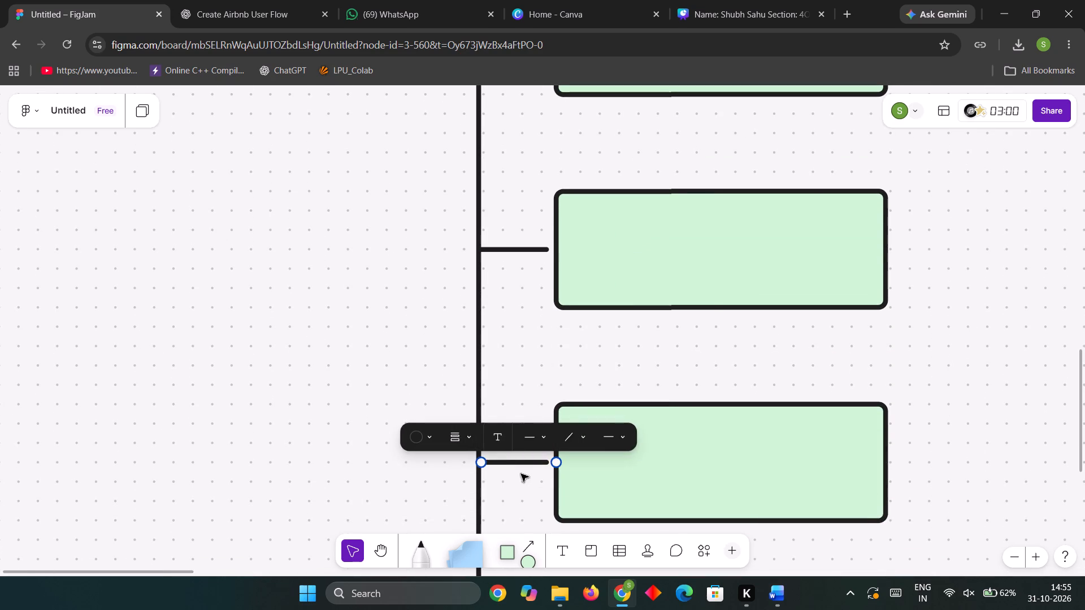
Nudge the short lines beside the two lowest green boxes left to meet the vertical connector line.
{"action": "scroll", "coordinate": [521, 474], "scroll_direction": "down", "scroll_amount": 4}
{"action": "left_click", "coordinate": [522, 522]}
{"action": "key", "text": "Left"}
{"action": "key", "text": "Left"}
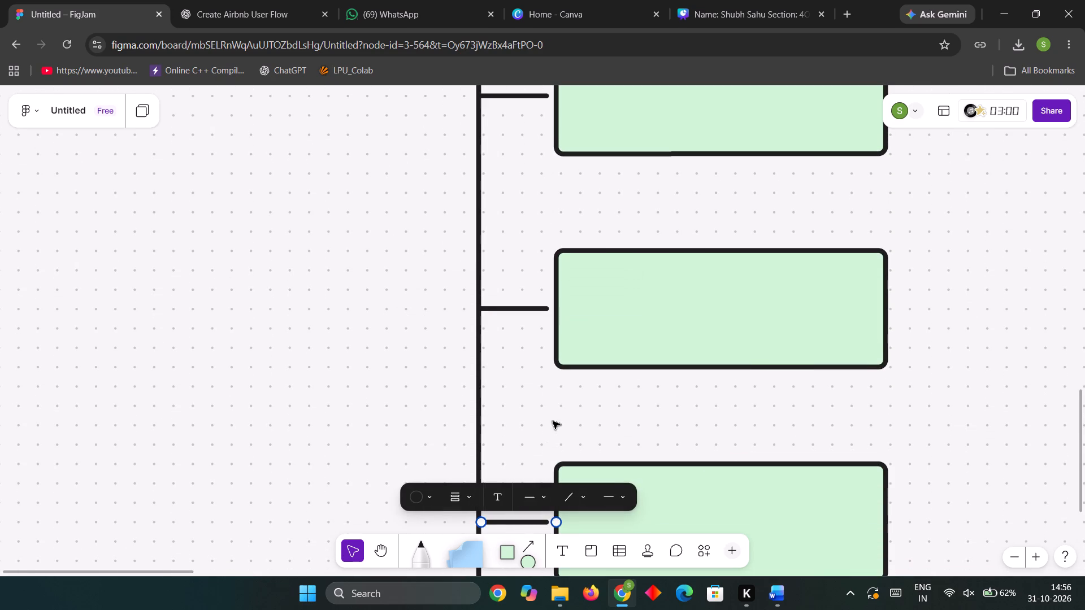
{"action": "left_click", "coordinate": [537, 416]}
{"action": "scroll", "coordinate": [532, 416], "scroll_direction": "down", "scroll_amount": 6}
{"action": "left_click", "coordinate": [517, 409]}
{"action": "key", "text": "Left"}
{"action": "key", "text": "Left"}
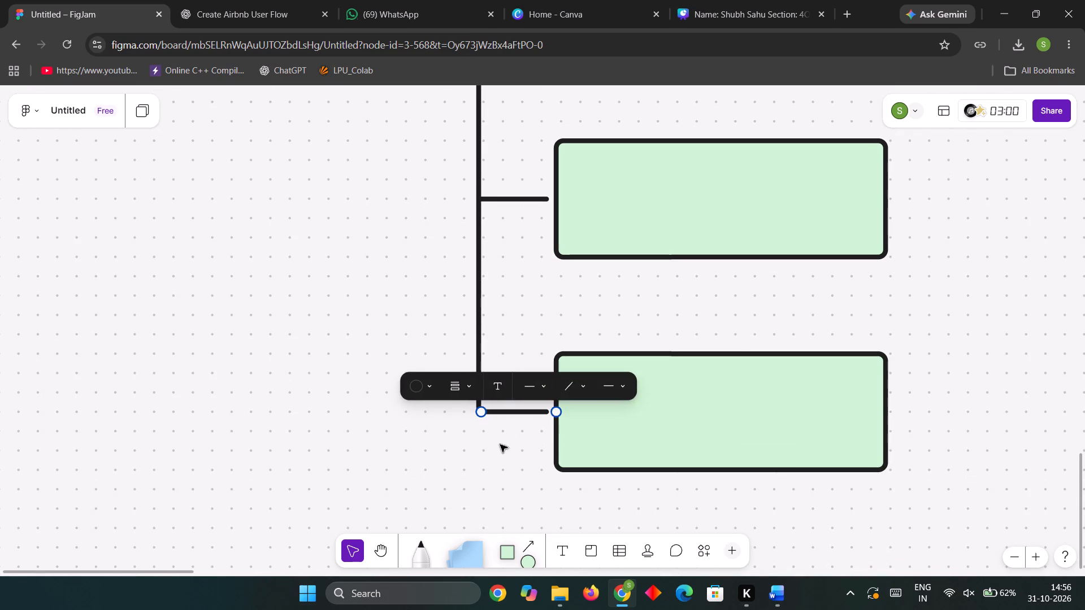
{"action": "left_click", "coordinate": [502, 460]}
{"action": "left_click", "coordinate": [517, 413]}
{"action": "key", "text": "Left"}
{"action": "left_click", "coordinate": [526, 463]}
Add an arrowhead to the box end of the short line beside the second green box.
{"action": "scroll", "coordinate": [525, 462], "scroll_direction": "down", "scroll_amount": 2, "text": "ctrl"}
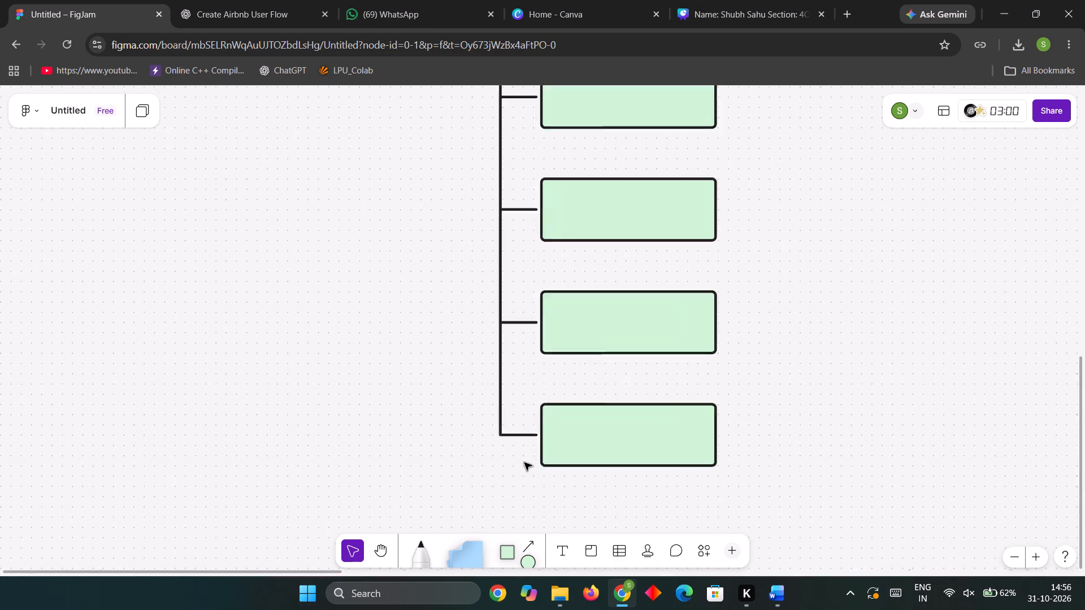
{"action": "scroll", "coordinate": [524, 463], "scroll_direction": "down", "scroll_amount": 8, "text": "ctrl"}
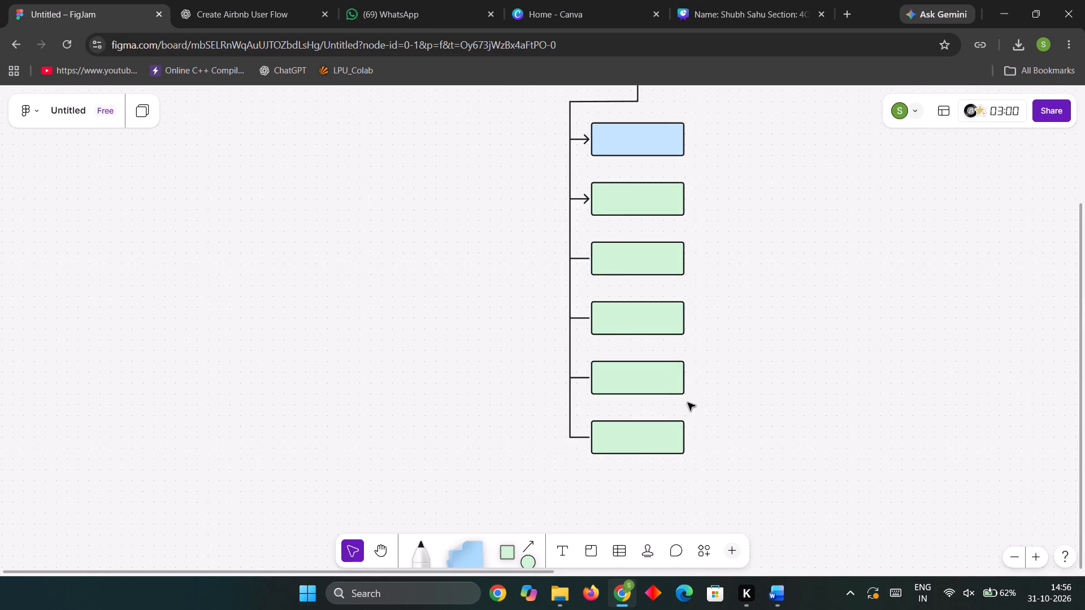
{"action": "scroll", "coordinate": [781, 405], "scroll_direction": "up", "scroll_amount": 6}
{"action": "scroll", "coordinate": [784, 407], "scroll_direction": "down", "scroll_amount": 4}
{"action": "scroll", "coordinate": [784, 407], "scroll_direction": "up", "scroll_amount": 6}
{"action": "scroll", "coordinate": [784, 407], "scroll_direction": "down", "scroll_amount": 3}
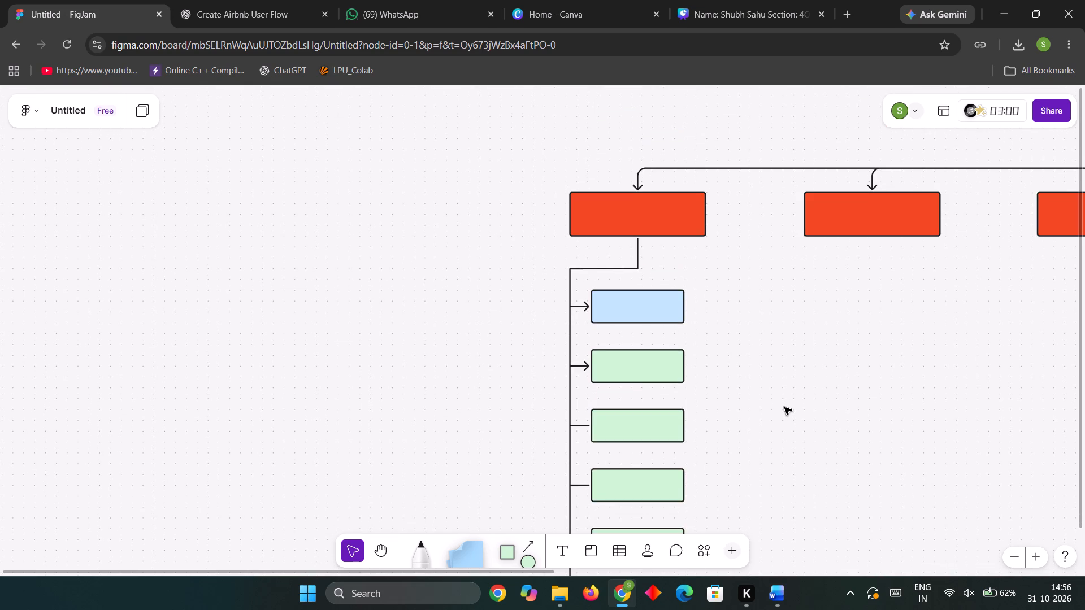
{"action": "scroll", "coordinate": [784, 407], "scroll_direction": "down", "scroll_amount": 2}
{"action": "scroll", "coordinate": [687, 396], "scroll_direction": "up", "scroll_amount": 5, "text": "ctrl"}
{"action": "scroll", "coordinate": [576, 388], "scroll_direction": "up", "scroll_amount": 5, "text": "ctrl"}
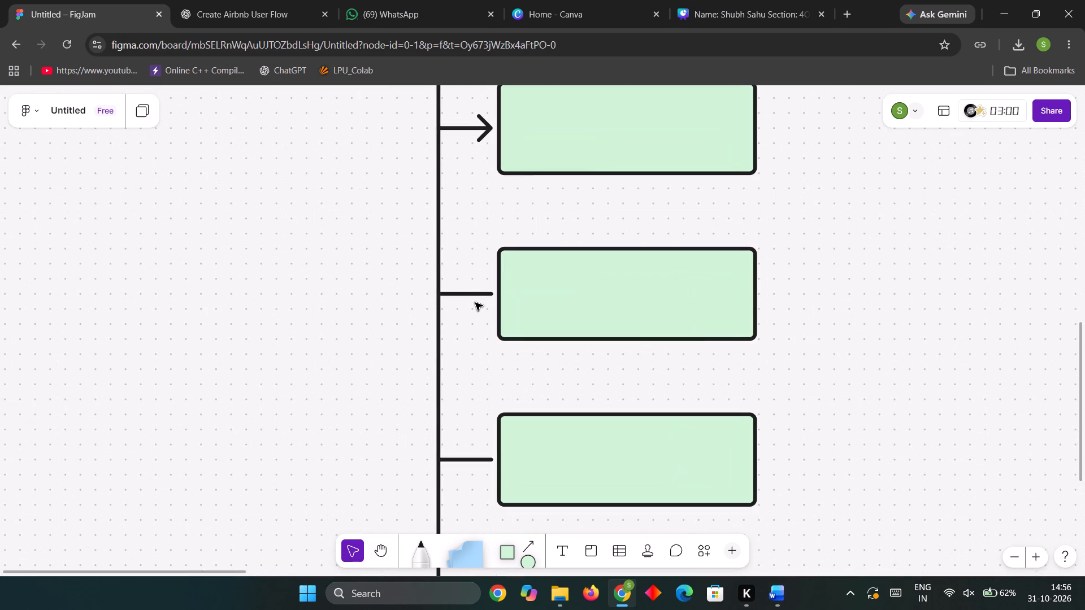
{"action": "left_click", "coordinate": [462, 296]}
{"action": "left_click", "coordinate": [496, 276]}
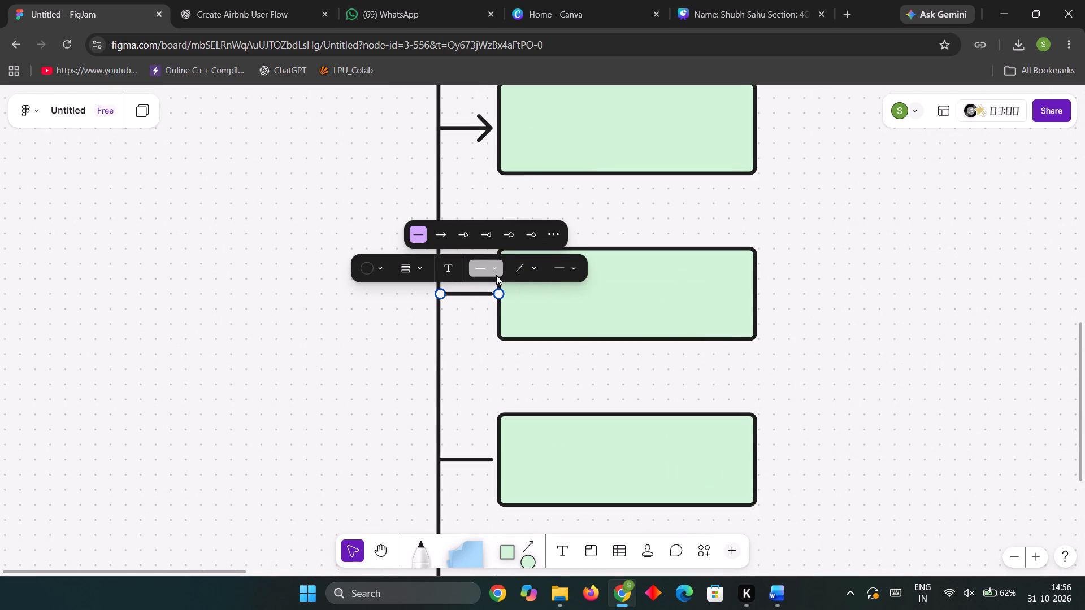
{"action": "left_click", "coordinate": [446, 235]}
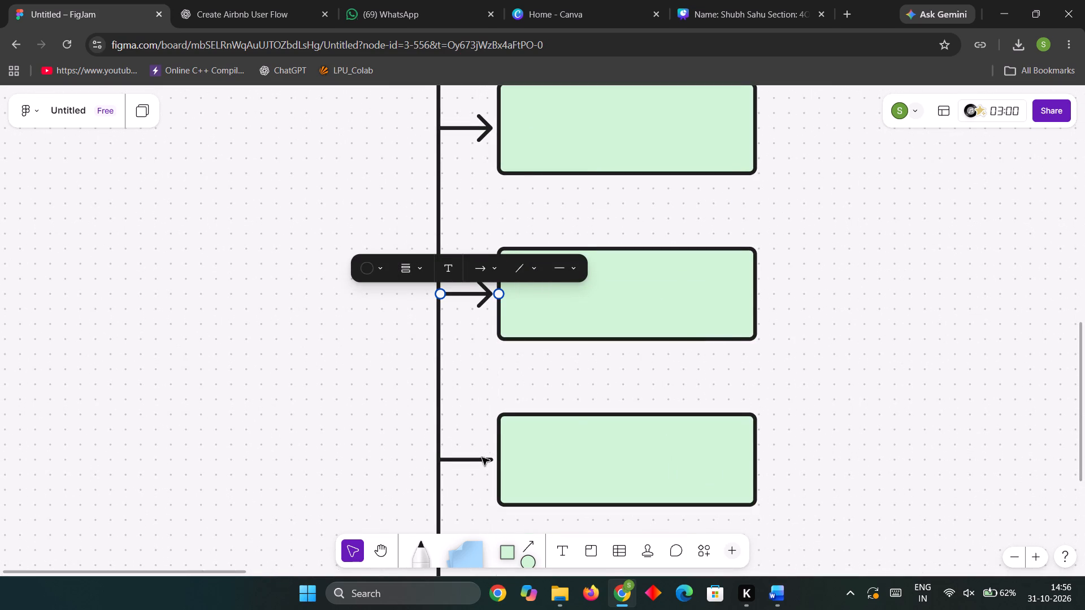
Add an arrowhead to the box end of the short line beside the third green box.
{"action": "left_click", "coordinate": [482, 457]}
{"action": "left_click", "coordinate": [426, 436]}
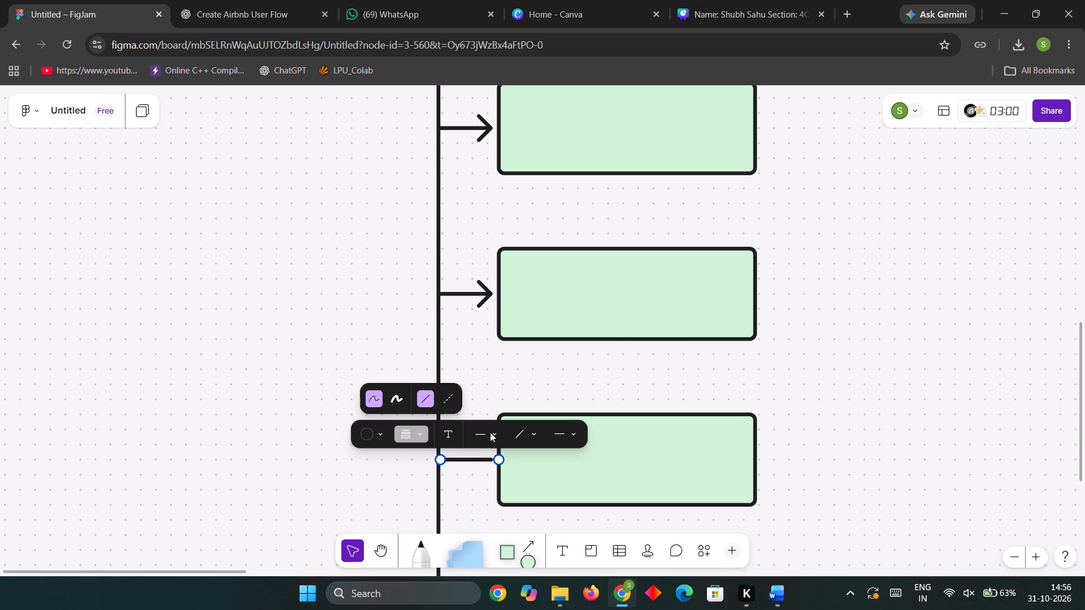
{"action": "left_click", "coordinate": [491, 432]}
{"action": "left_click", "coordinate": [494, 432]}
{"action": "left_click", "coordinate": [446, 395]}
Add an arrowhead to the box end of the short line beside the fourth green box.
{"action": "scroll", "coordinate": [497, 343], "scroll_direction": "down", "scroll_amount": 2}
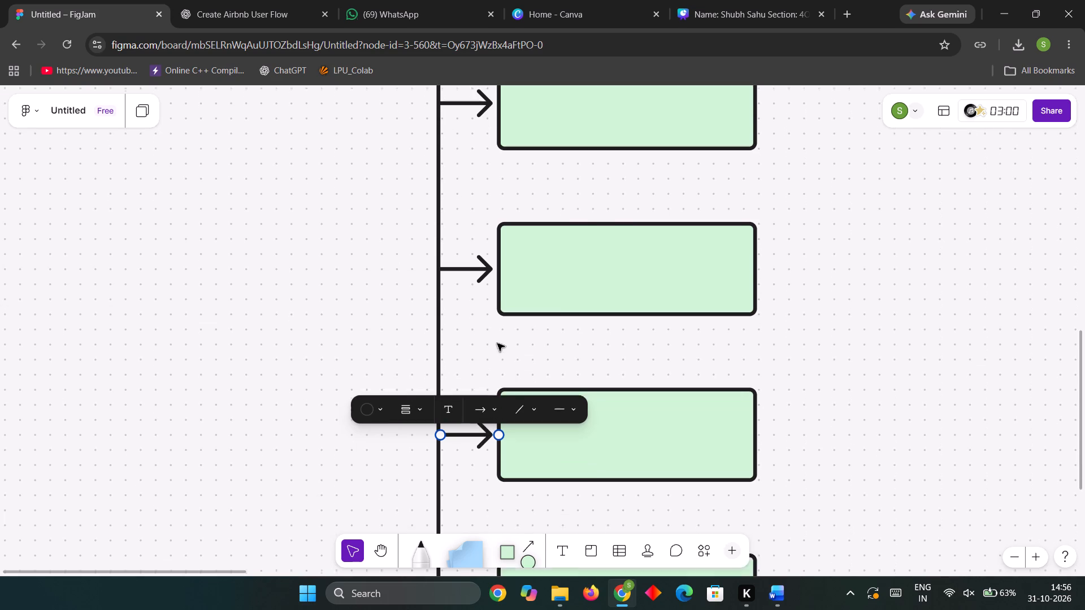
{"action": "scroll", "coordinate": [497, 343], "scroll_direction": "down", "scroll_amount": 2}
{"action": "left_click", "coordinate": [458, 474]}
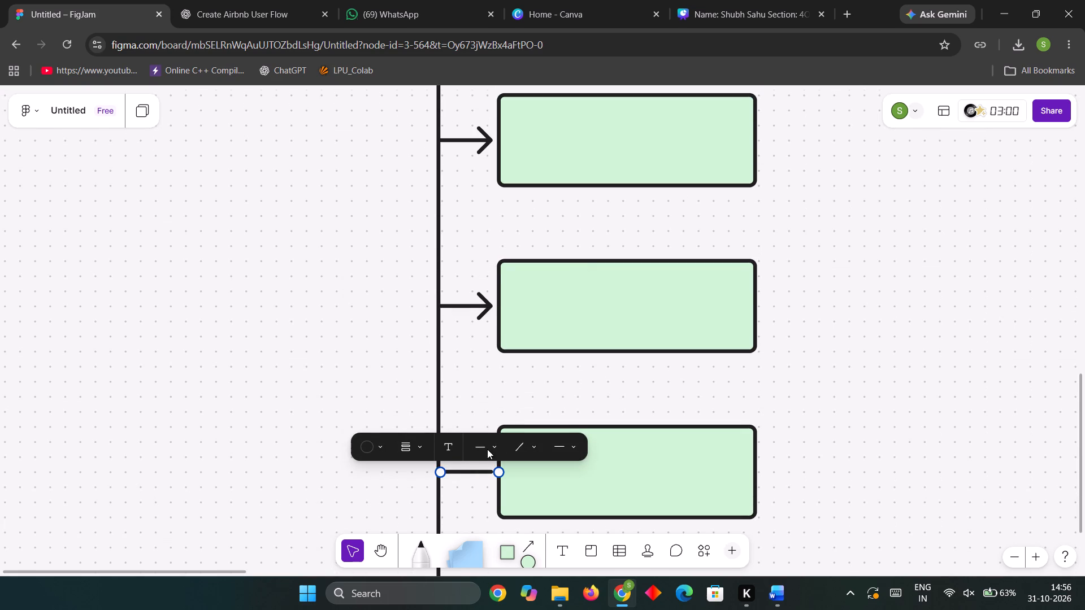
{"action": "left_click", "coordinate": [491, 447]}
{"action": "left_click", "coordinate": [443, 409]}
Add an arrowhead to the box end of the short line beside the lowest green box.
{"action": "scroll", "coordinate": [484, 384], "scroll_direction": "down", "scroll_amount": 4}
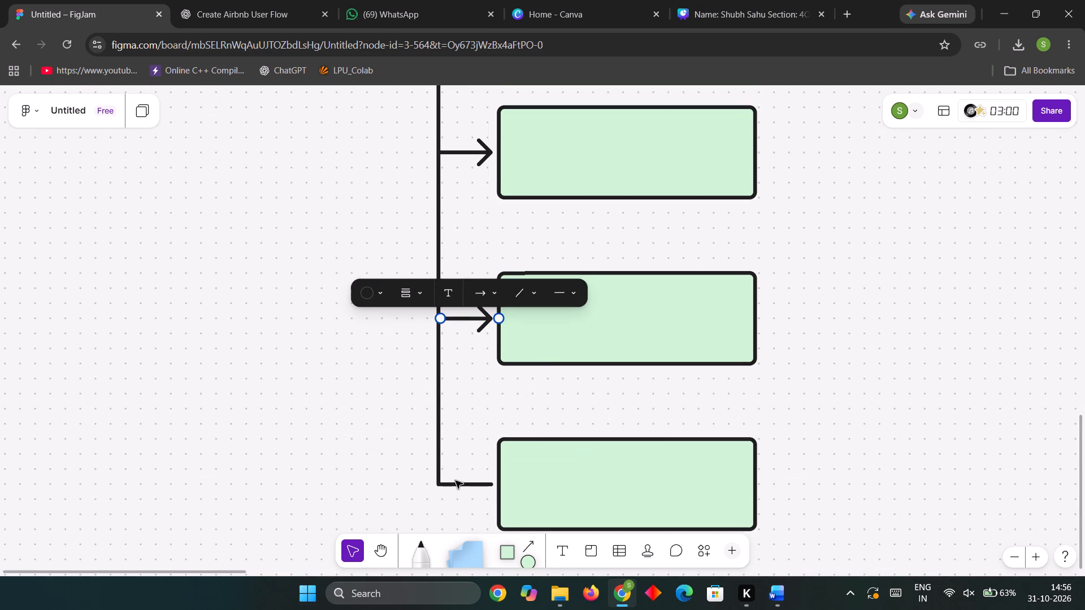
{"action": "left_click", "coordinate": [470, 482]}
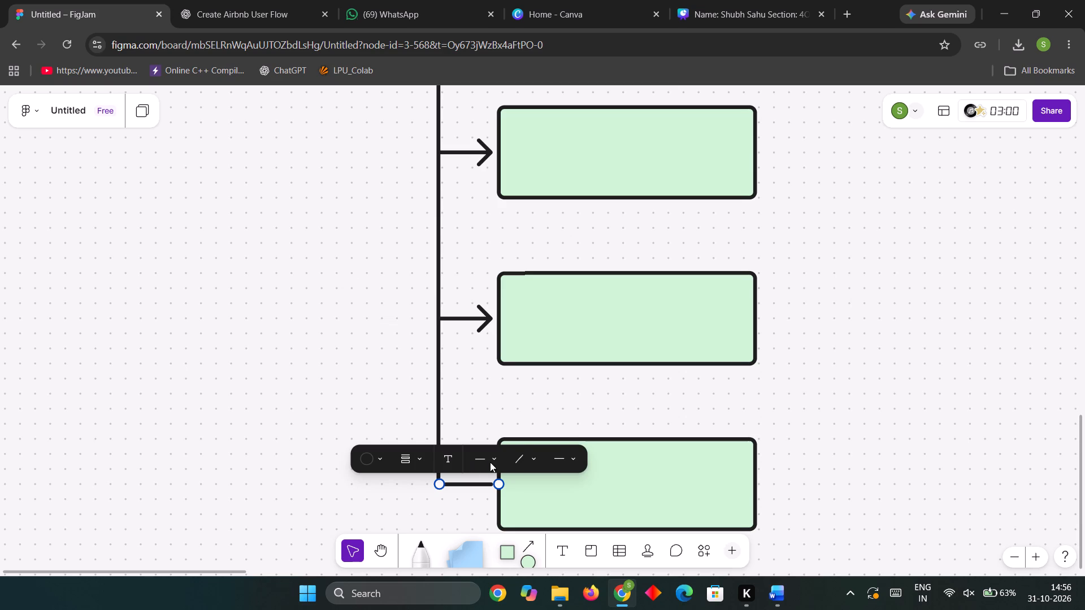
{"action": "left_click", "coordinate": [491, 462]}
{"action": "left_click", "coordinate": [445, 427]}
{"action": "left_click", "coordinate": [974, 373]}
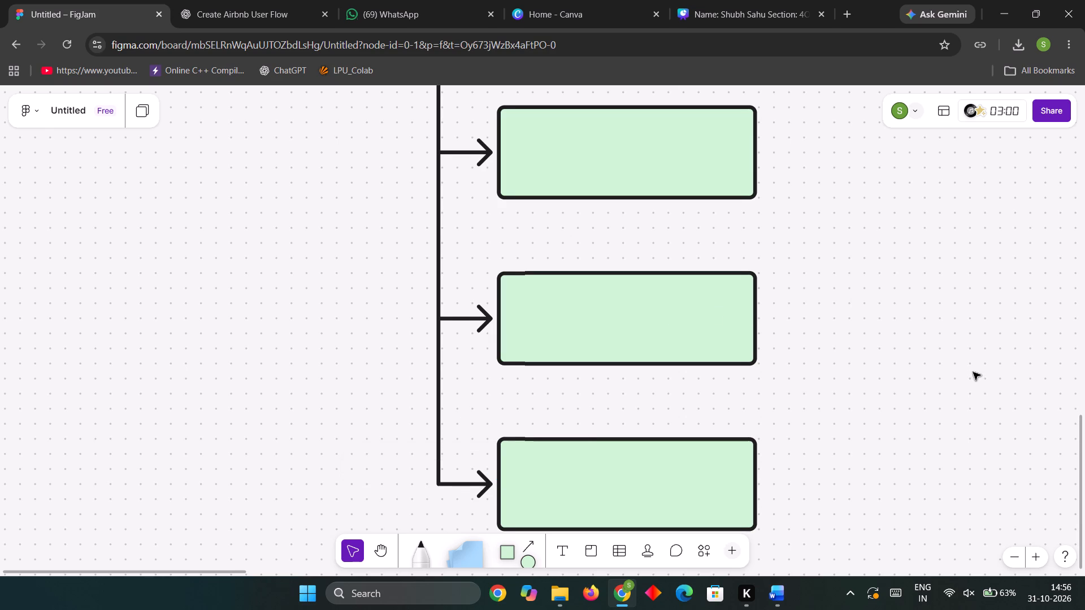
Examine the blue and green sub-box branch under the first red box and the row of red boxes below Home.
{"action": "scroll", "coordinate": [826, 358], "scroll_direction": "down", "scroll_amount": 7, "text": "shift"}
{"action": "scroll", "coordinate": [794, 359], "scroll_direction": "down", "scroll_amount": 9, "text": "ctrl"}
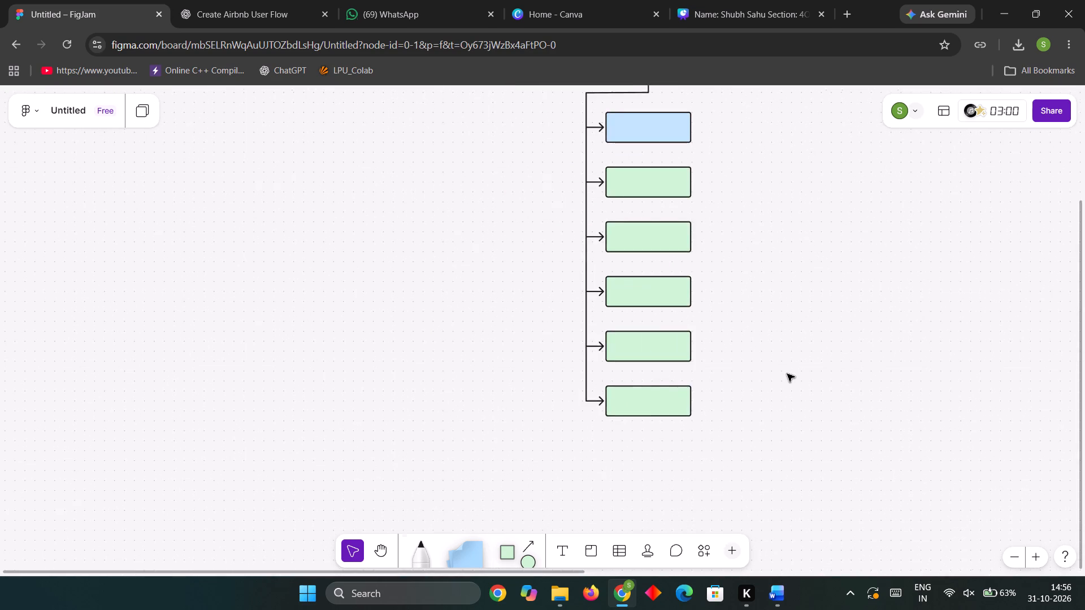
{"action": "scroll", "coordinate": [787, 374], "scroll_direction": "up", "scroll_amount": 4}
{"action": "scroll", "coordinate": [782, 375], "scroll_direction": "down", "scroll_amount": 1, "text": "ctrl"}
{"action": "scroll", "coordinate": [782, 375], "scroll_direction": "up", "scroll_amount": 5, "text": "ctrl"}
{"action": "scroll", "coordinate": [782, 375], "scroll_direction": "down", "scroll_amount": 5, "text": "ctrl"}
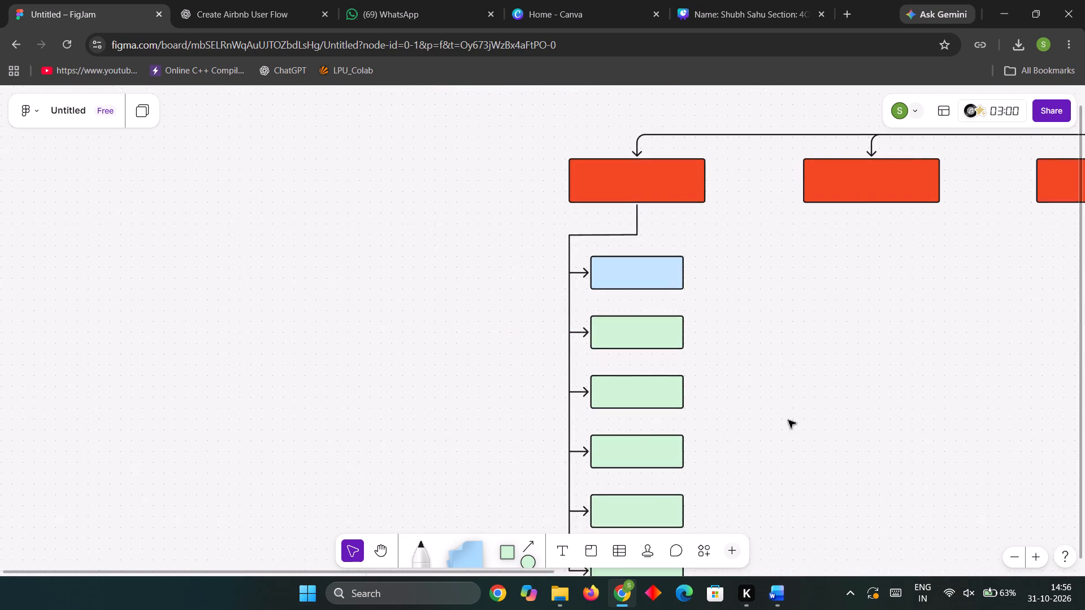
{"action": "scroll", "coordinate": [788, 420], "scroll_direction": "up", "scroll_amount": 4}
{"action": "scroll", "coordinate": [788, 420], "scroll_direction": "down", "scroll_amount": 7, "text": "ctrl"}
{"action": "scroll", "coordinate": [808, 460], "scroll_direction": "up", "scroll_amount": 8, "text": "ctrl"}
{"action": "scroll", "coordinate": [810, 460], "scroll_direction": "down", "scroll_amount": 2}
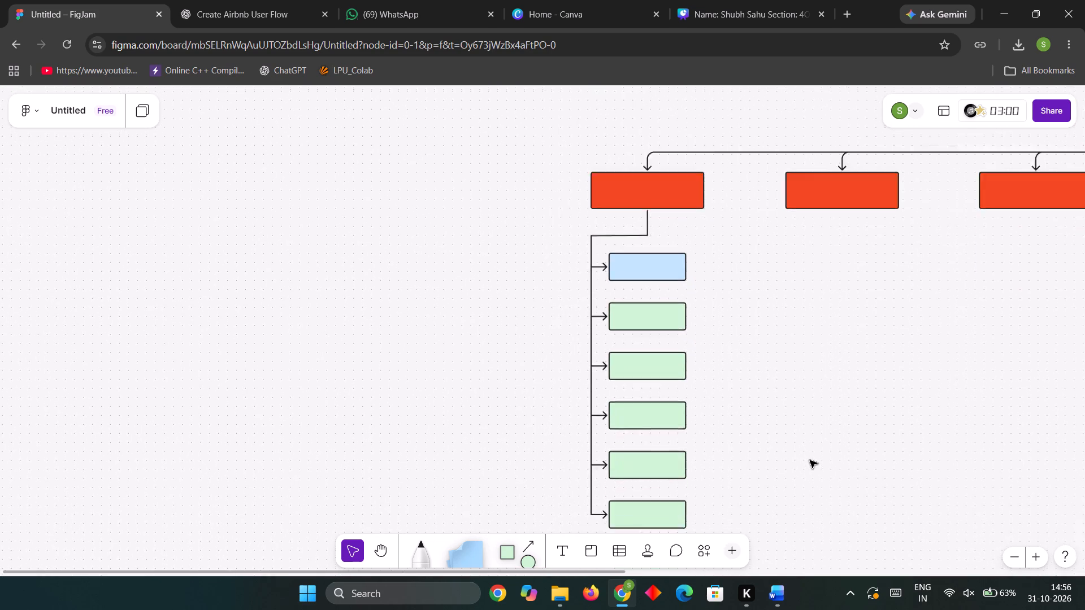
{"action": "scroll", "coordinate": [810, 460], "scroll_direction": "down", "scroll_amount": 2}
{"action": "scroll", "coordinate": [810, 460], "scroll_direction": "up", "scroll_amount": 5, "text": "ctrl"}
{"action": "scroll", "coordinate": [740, 437], "scroll_direction": "up", "scroll_amount": 11}
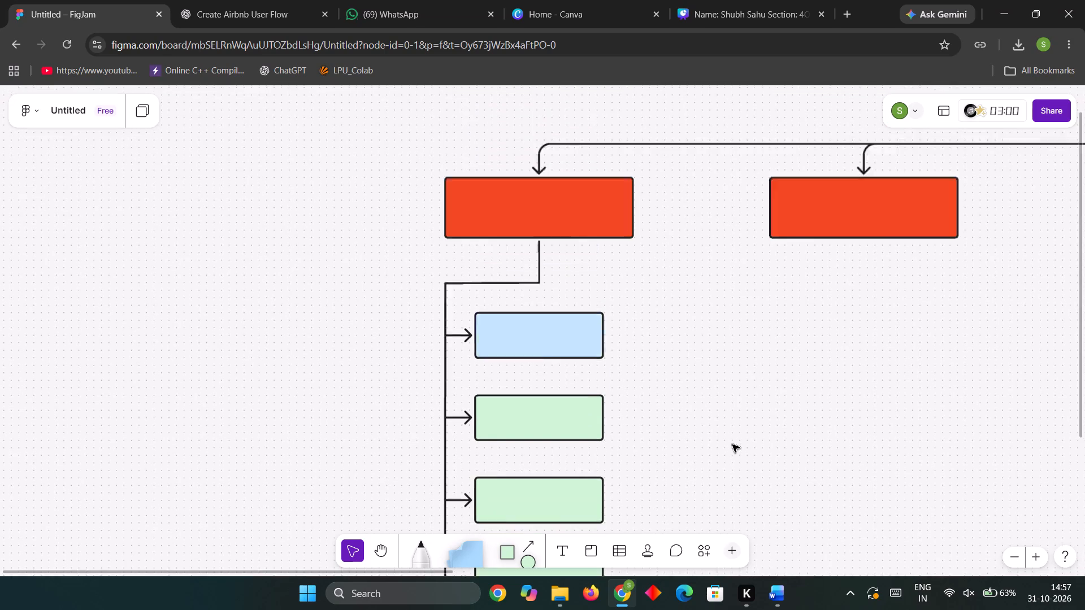
{"action": "scroll", "coordinate": [732, 445], "scroll_direction": "up", "scroll_amount": 1}
{"action": "scroll", "coordinate": [735, 441], "scroll_direction": "down", "scroll_amount": 9, "text": "ctrl"}
{"action": "scroll", "coordinate": [855, 504], "scroll_direction": "down", "scroll_amount": 4}
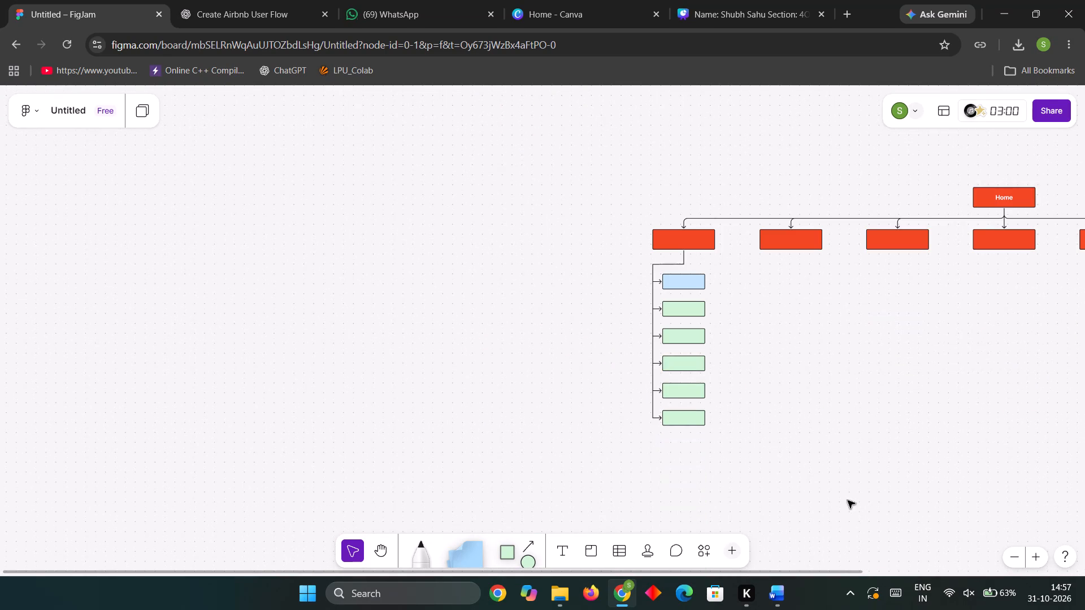
{"action": "key", "text": "Right"}
{"action": "key", "text": "Right"}
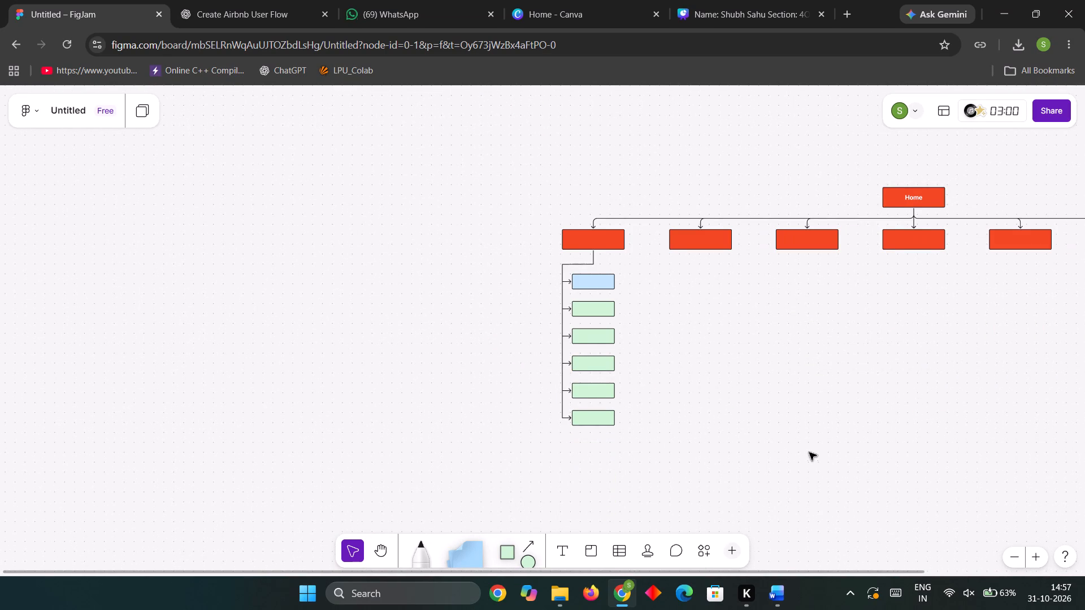
{"action": "scroll", "coordinate": [635, 380], "scroll_direction": "up", "scroll_amount": 7, "text": "ctrl"}
{"action": "scroll", "coordinate": [636, 380], "scroll_direction": "up", "scroll_amount": 2}
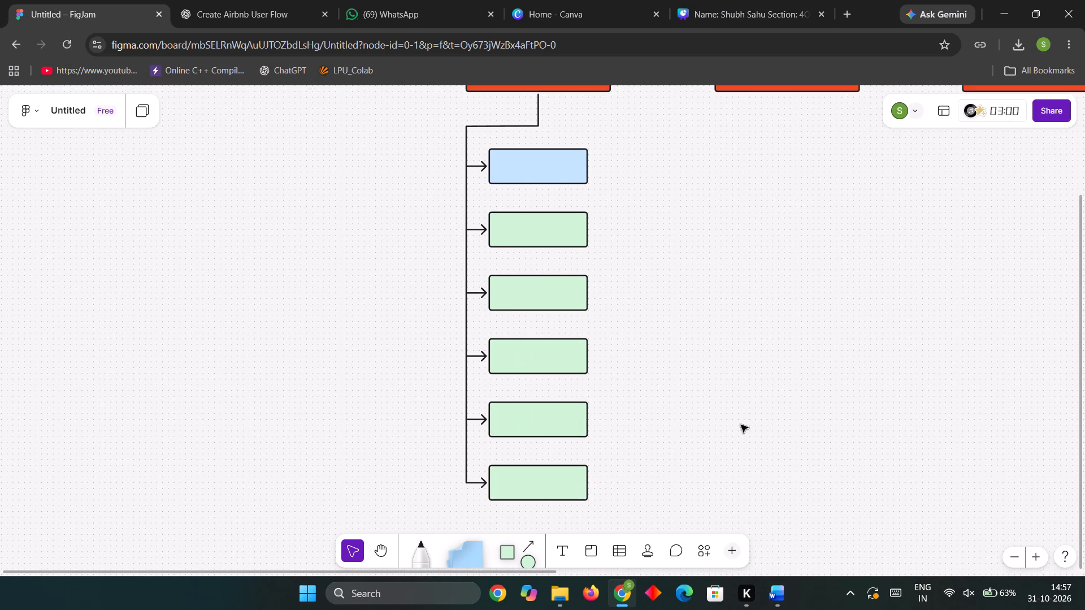